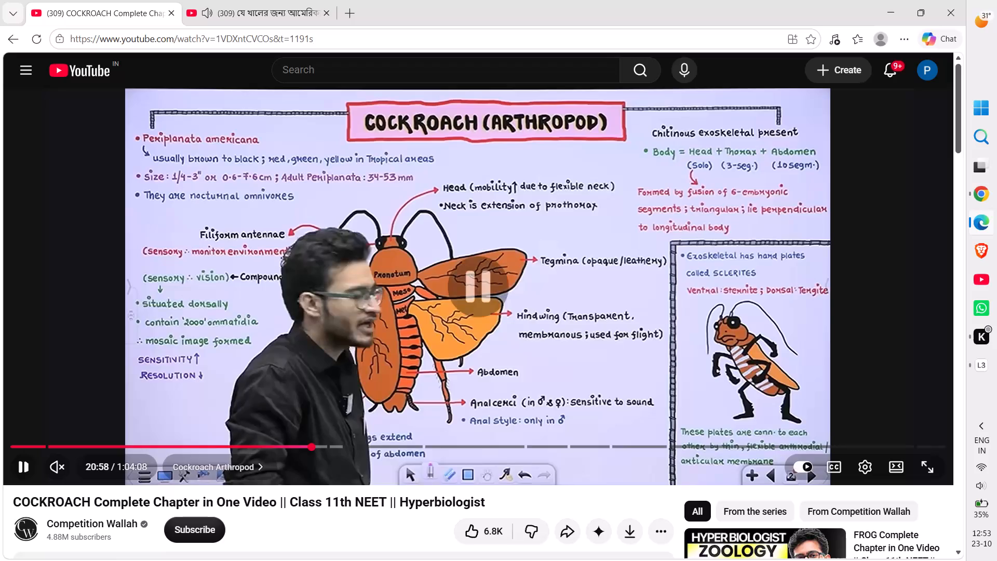
Switch to CapCut in Google Chrome and open the default space.
{"action": "left_click", "coordinate": [978, 193]}
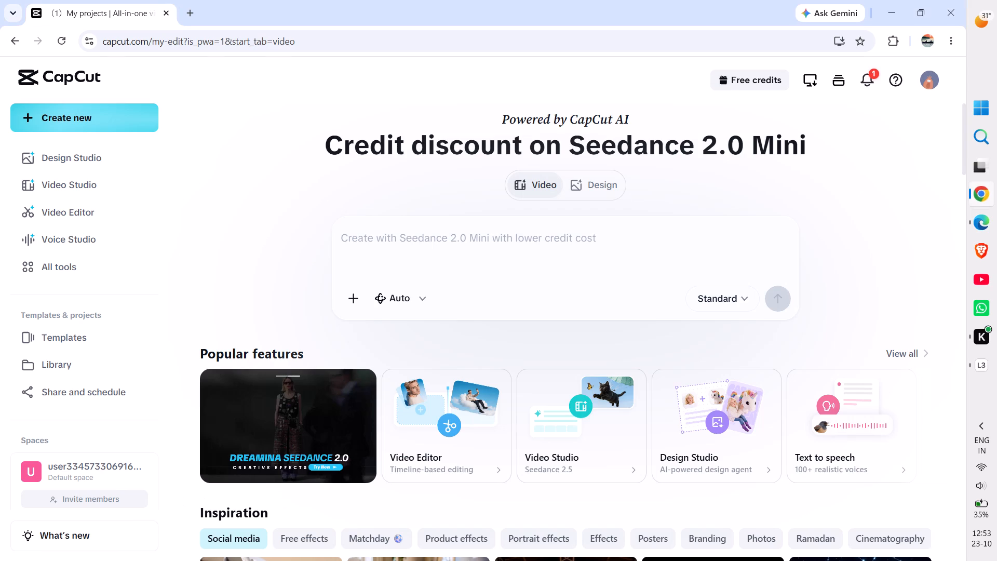
{"action": "left_click", "coordinate": [68, 475]}
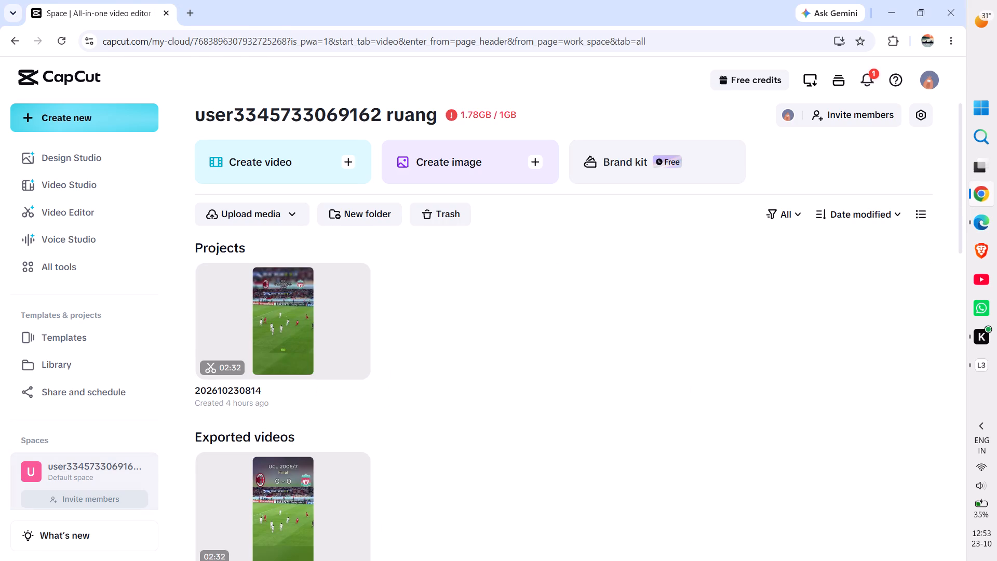
View the exported video ac milan vs liverpool.mp4 on its own page, and close that page.
{"action": "scroll", "coordinate": [268, 344], "scroll_direction": "down", "scroll_amount": 4}
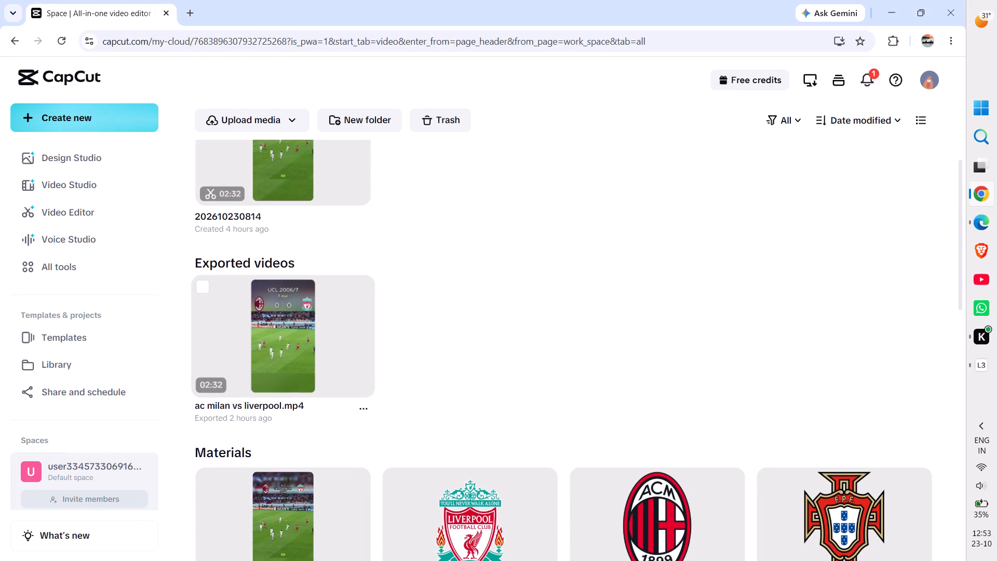
{"action": "left_click", "coordinate": [365, 409]}
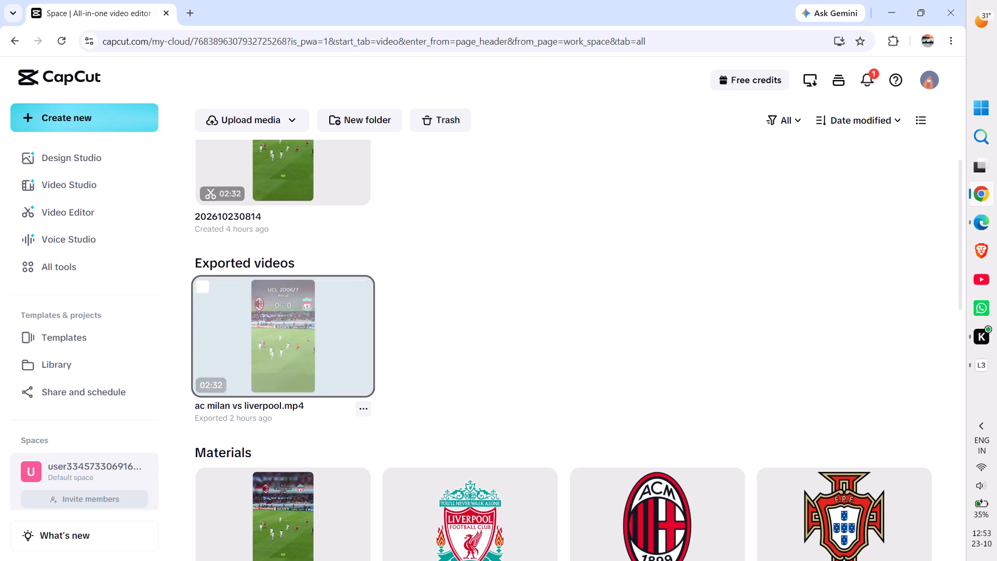
{"action": "right_click", "coordinate": [328, 342]}
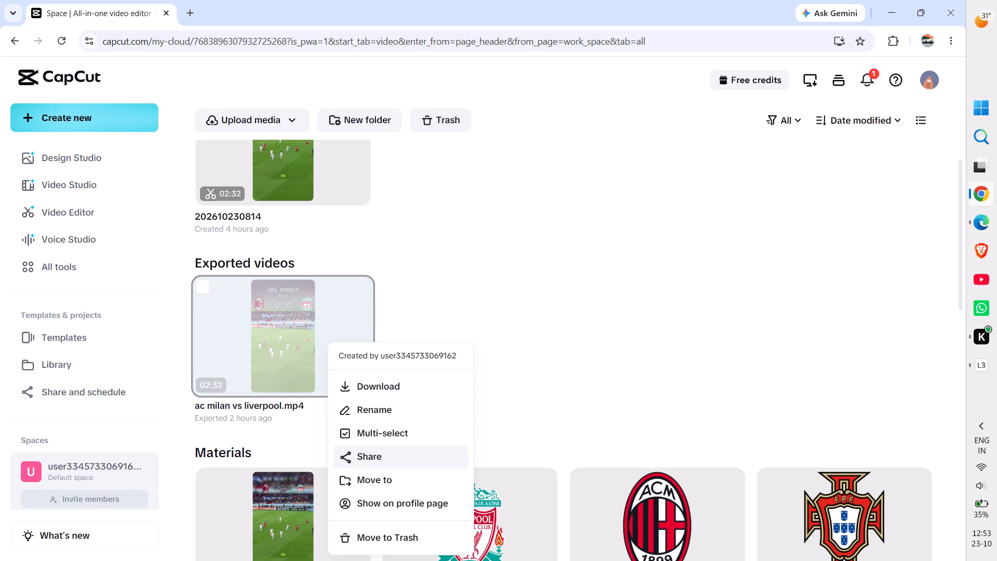
{"action": "left_click", "coordinate": [509, 219]}
{"action": "double_click", "coordinate": [278, 321]}
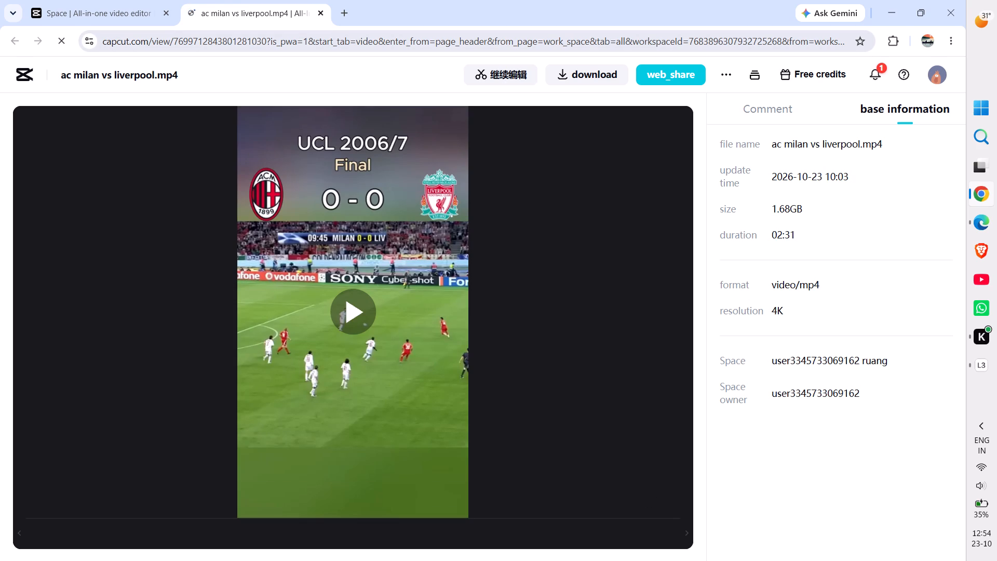
{"action": "left_click", "coordinate": [320, 9]}
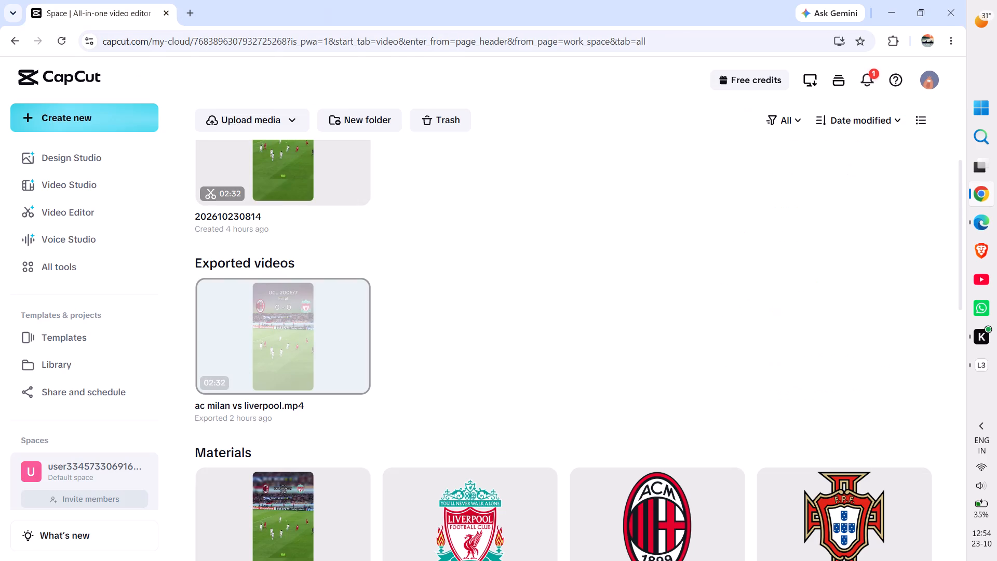
Move the exported video ac milan vs liverpool.mp4 to Trash.
{"action": "left_click", "coordinate": [364, 404]}
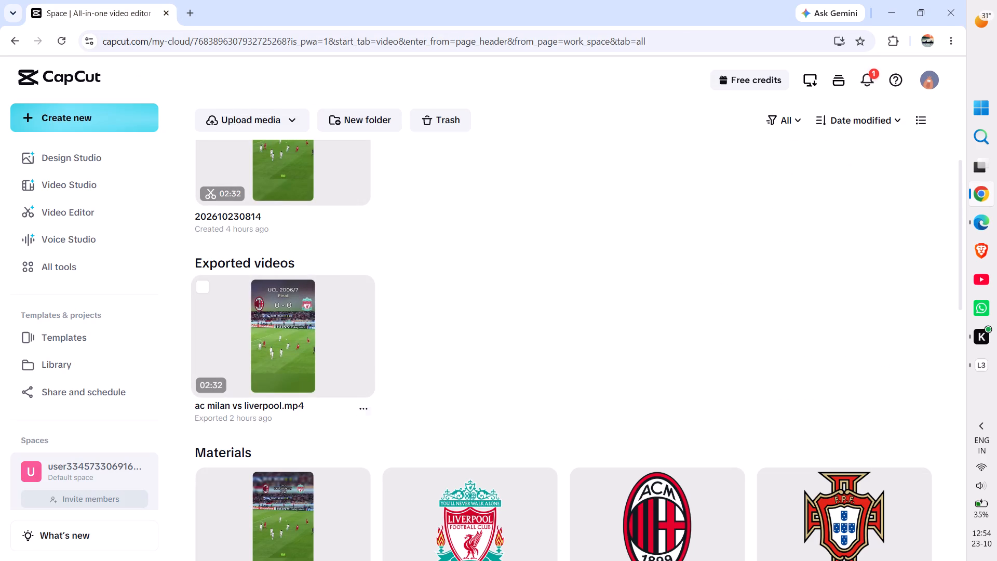
{"action": "scroll", "coordinate": [469, 121], "scroll_direction": "up", "scroll_amount": 3}
{"action": "scroll", "coordinate": [413, 238], "scroll_direction": "up", "scroll_amount": 2}
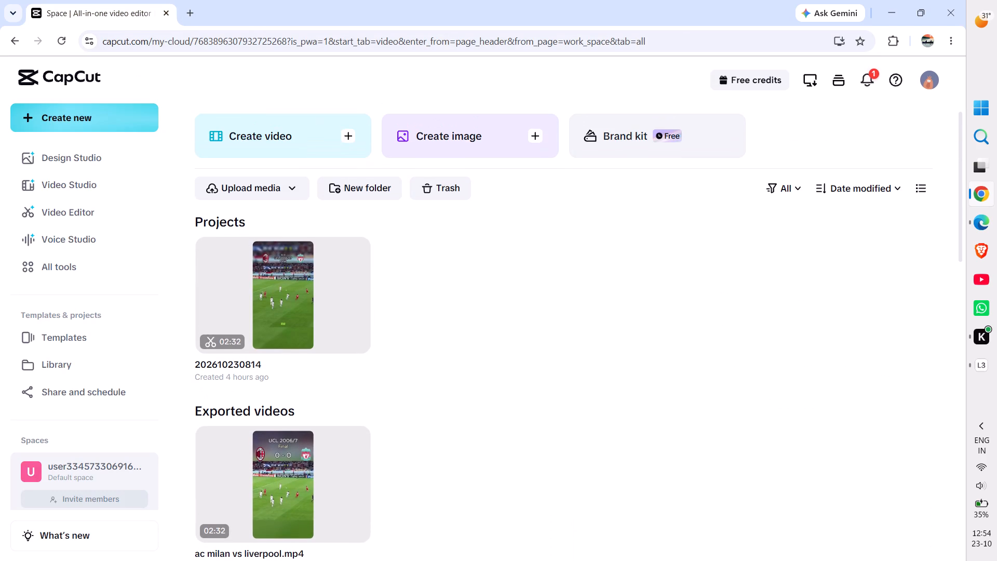
{"action": "scroll", "coordinate": [341, 446], "scroll_direction": "down", "scroll_amount": 2}
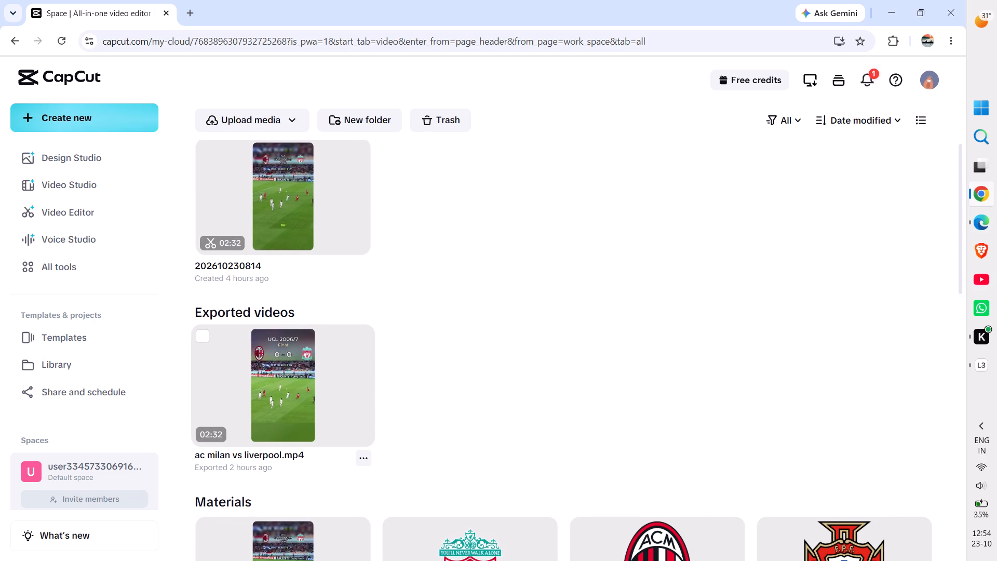
{"action": "left_click", "coordinate": [362, 459]}
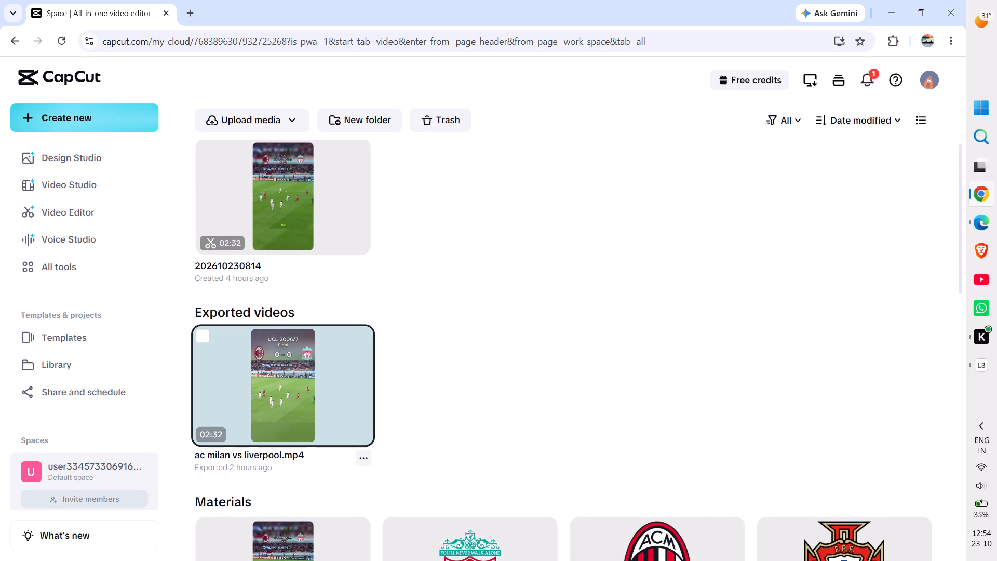
{"action": "right_click", "coordinate": [342, 402]}
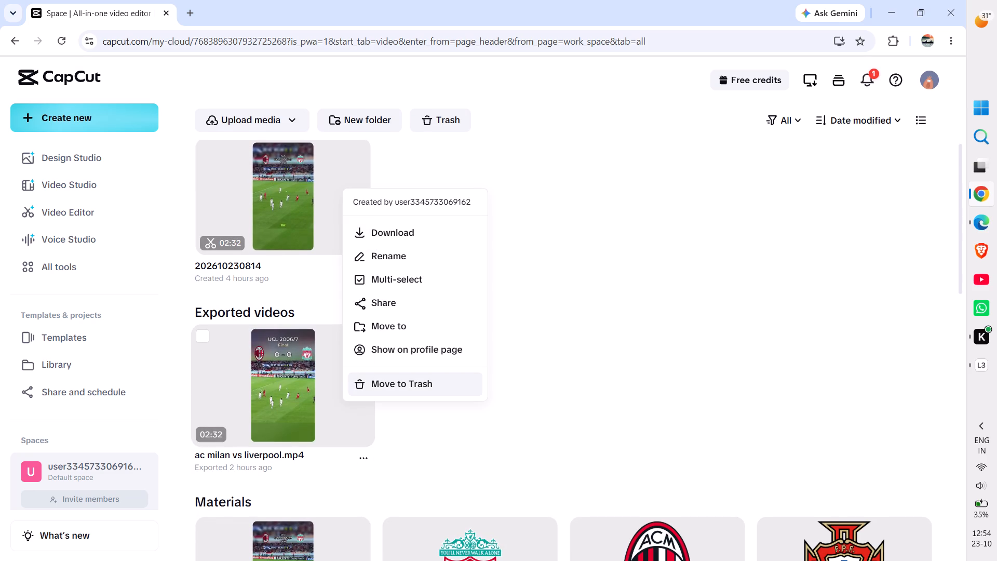
{"action": "left_click", "coordinate": [374, 385]}
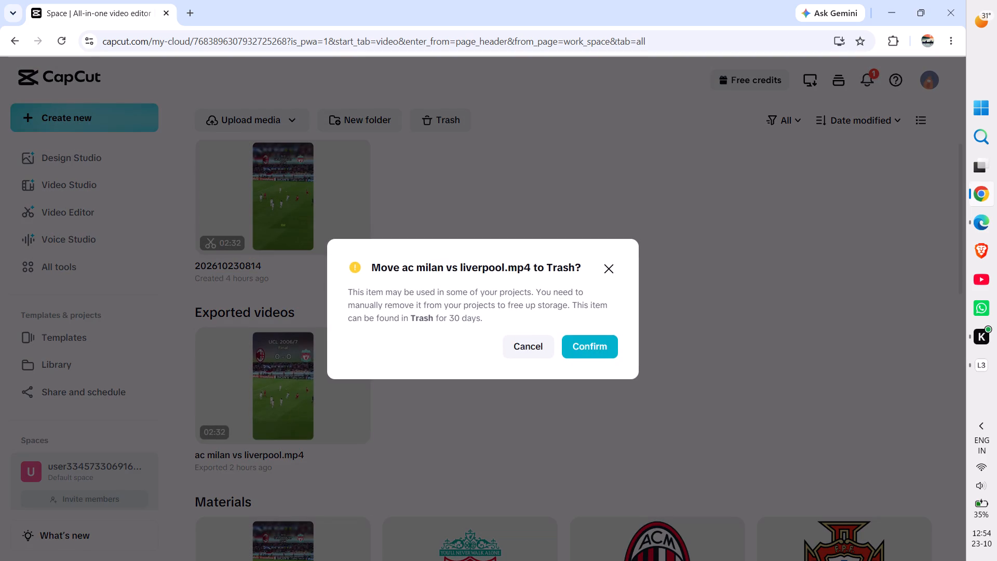
{"action": "left_click", "coordinate": [598, 348]}
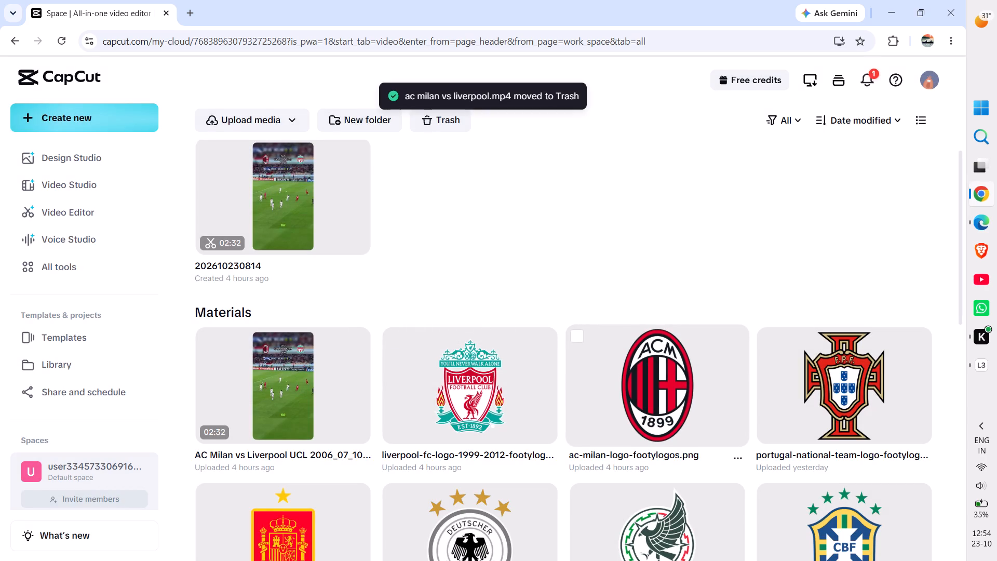
{"action": "scroll", "coordinate": [313, 219], "scroll_direction": "up", "scroll_amount": 2}
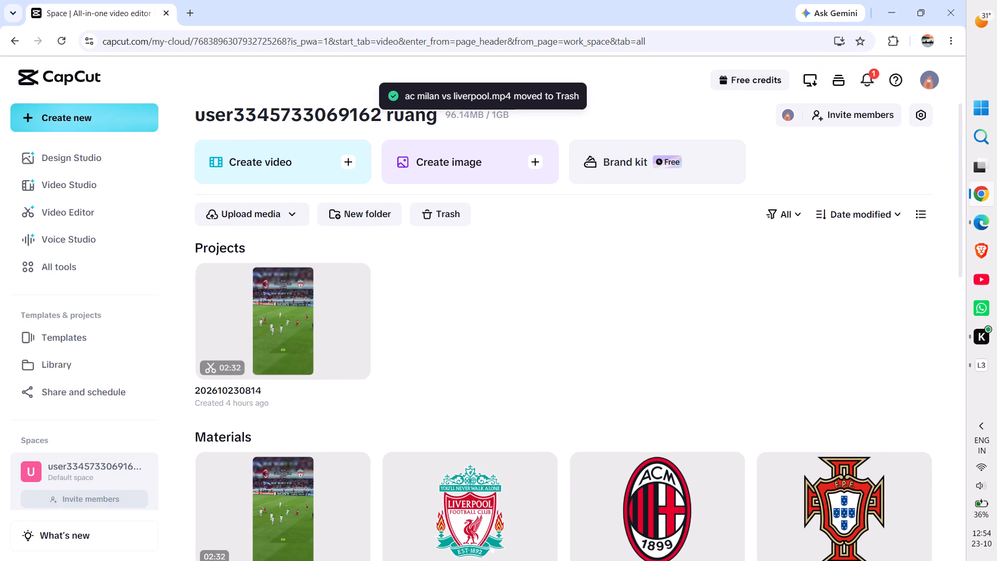
{"action": "double_click", "coordinate": [269, 312]}
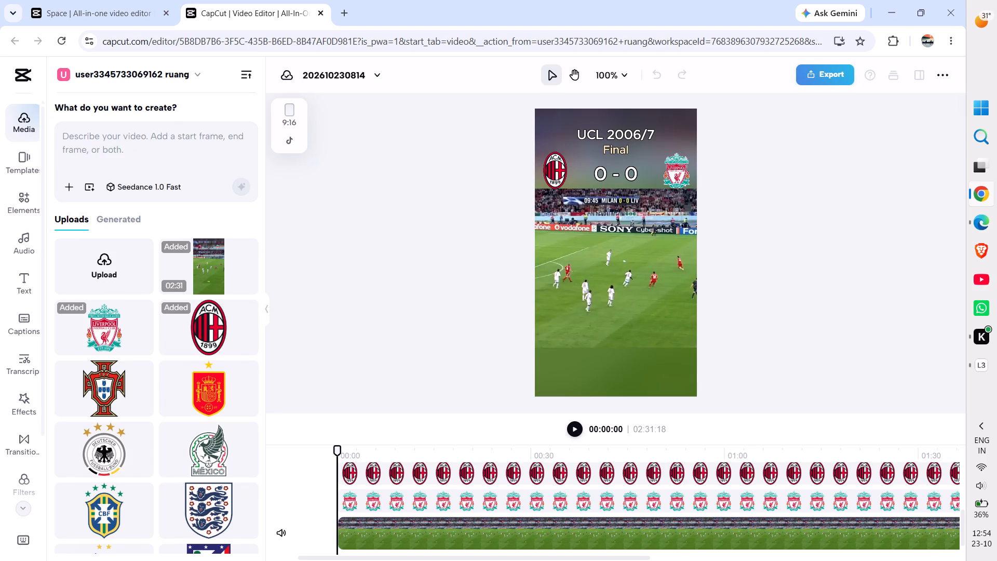
{"action": "left_click", "coordinate": [265, 308]}
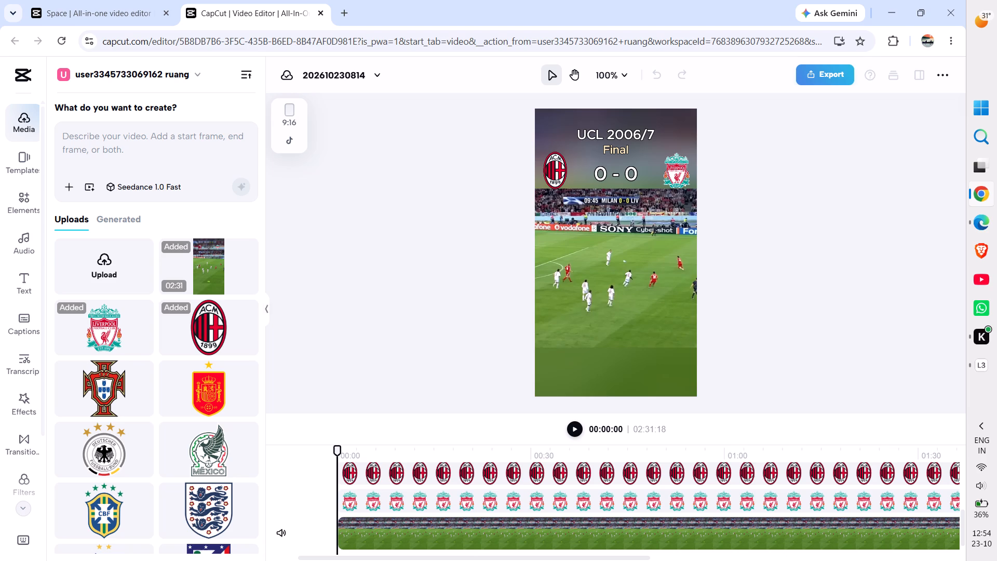
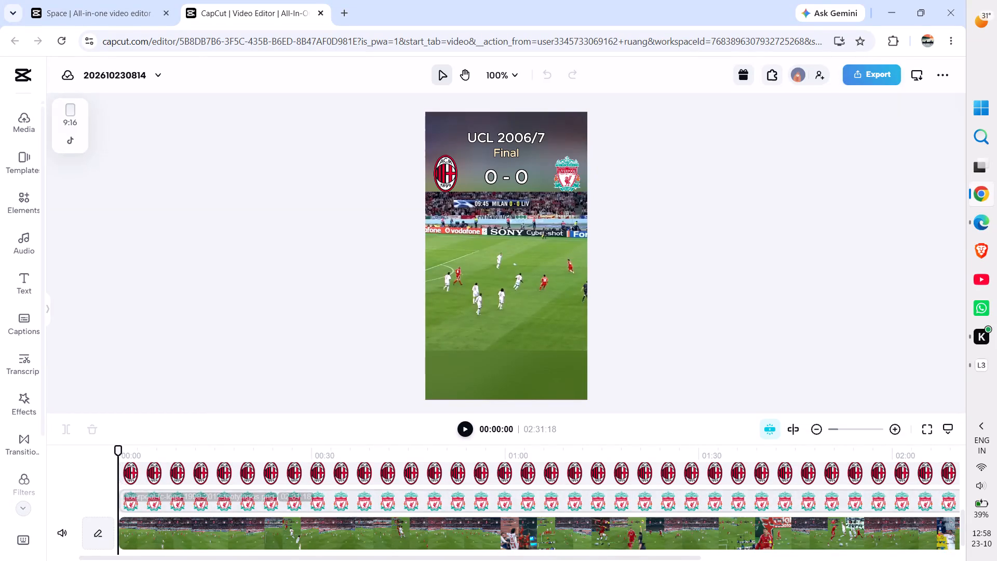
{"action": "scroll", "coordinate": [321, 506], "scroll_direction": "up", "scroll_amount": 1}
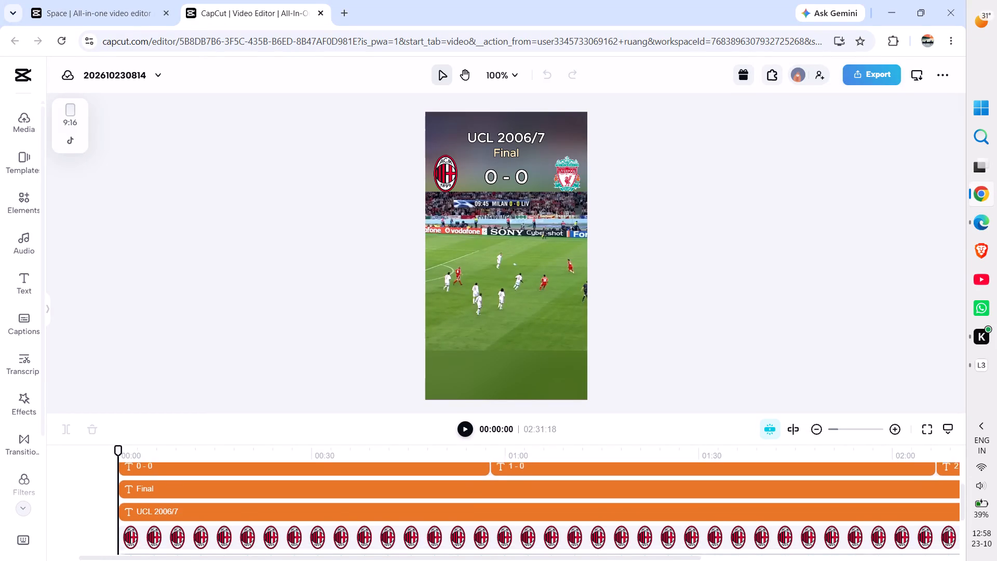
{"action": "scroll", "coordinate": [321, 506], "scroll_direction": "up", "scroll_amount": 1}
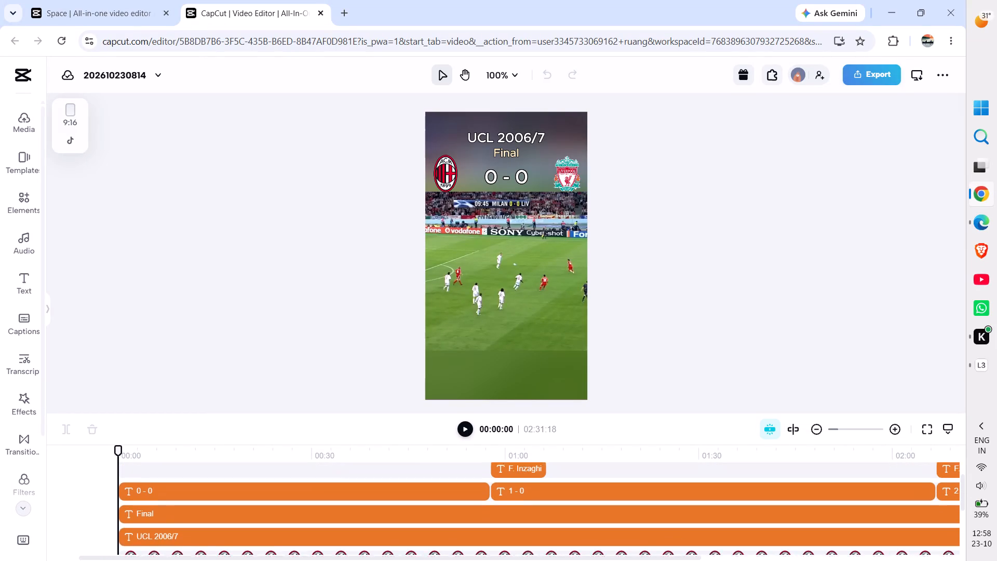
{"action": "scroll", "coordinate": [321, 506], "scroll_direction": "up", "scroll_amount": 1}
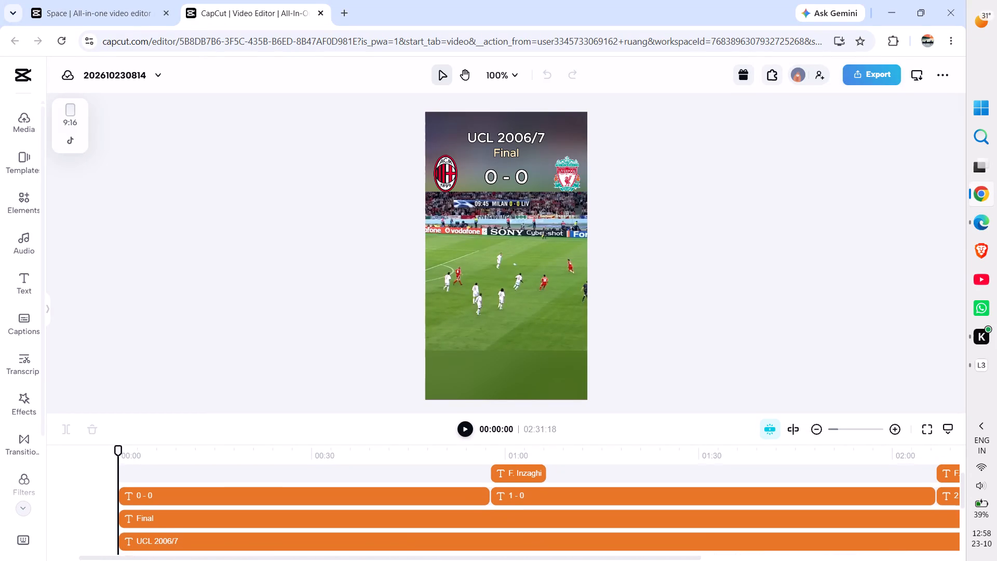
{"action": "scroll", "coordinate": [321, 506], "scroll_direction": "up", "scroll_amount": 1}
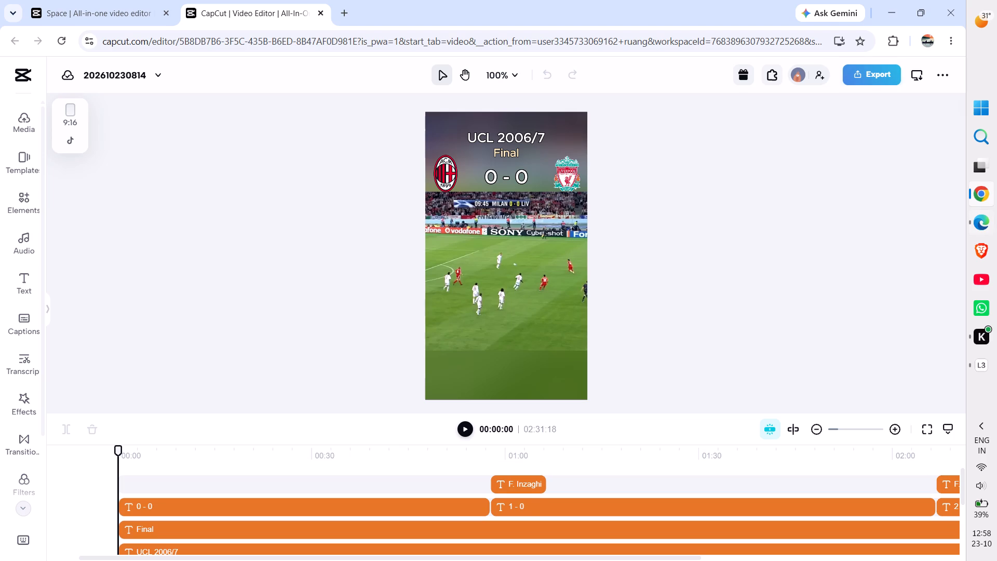
Switch to Microsoft Edge, pause the How America Made Panama video on YouTube, and return to the CapCut editor.
{"action": "left_click", "coordinate": [979, 224]}
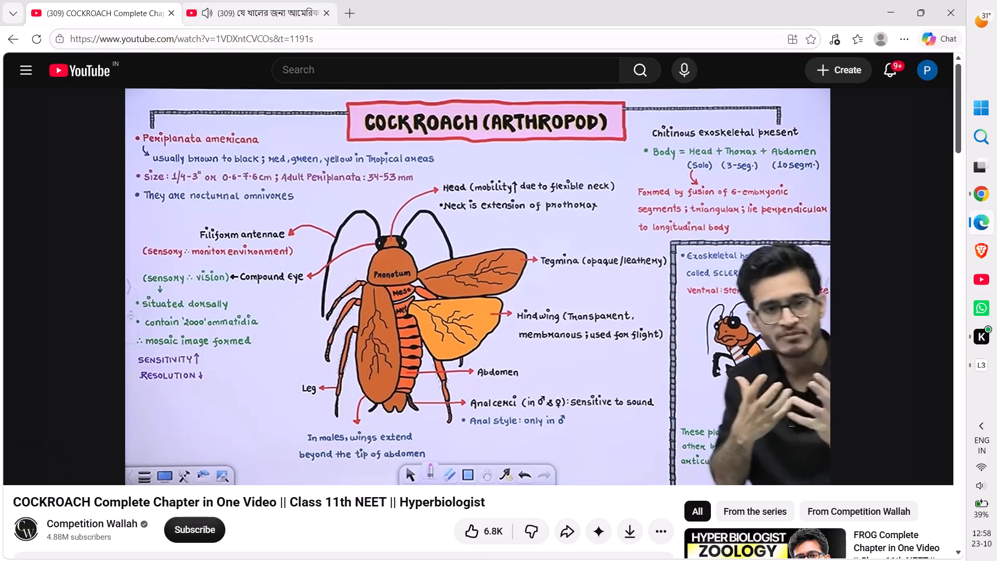
{"action": "left_click", "coordinate": [236, 14]}
{"action": "left_click", "coordinate": [446, 261]}
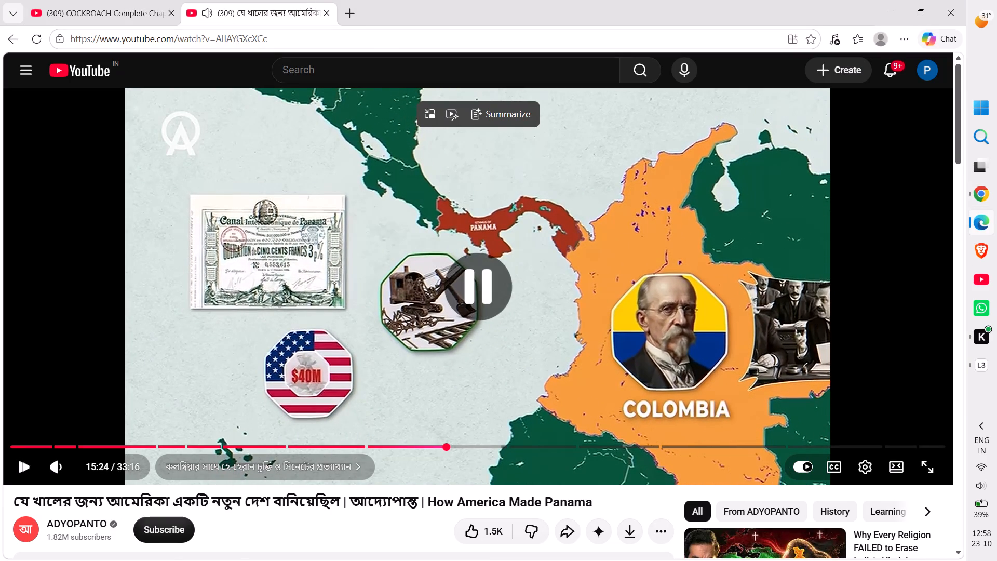
{"action": "left_click", "coordinate": [976, 226]}
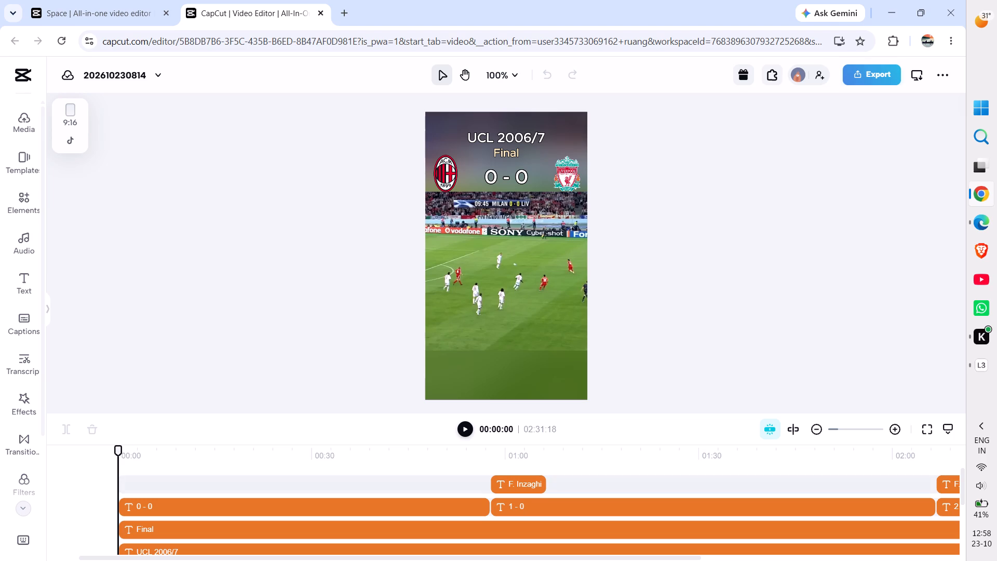
Play the opening to find the cut point after the first attack and split the main match video at 00:06:05.
{"action": "scroll", "coordinate": [165, 513], "scroll_direction": "up", "scroll_amount": 1}
{"action": "key", "text": "space"}
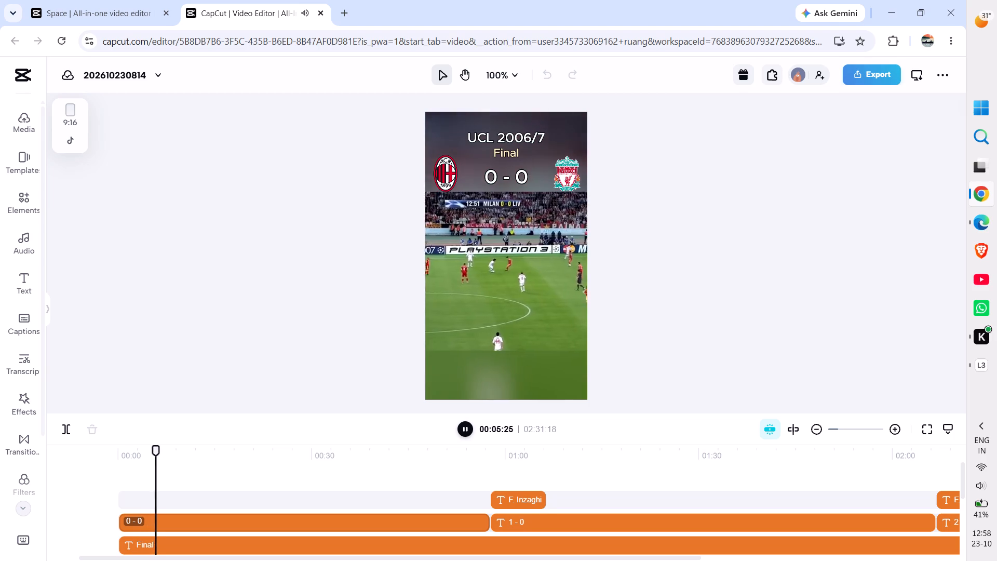
{"action": "key", "text": "space"}
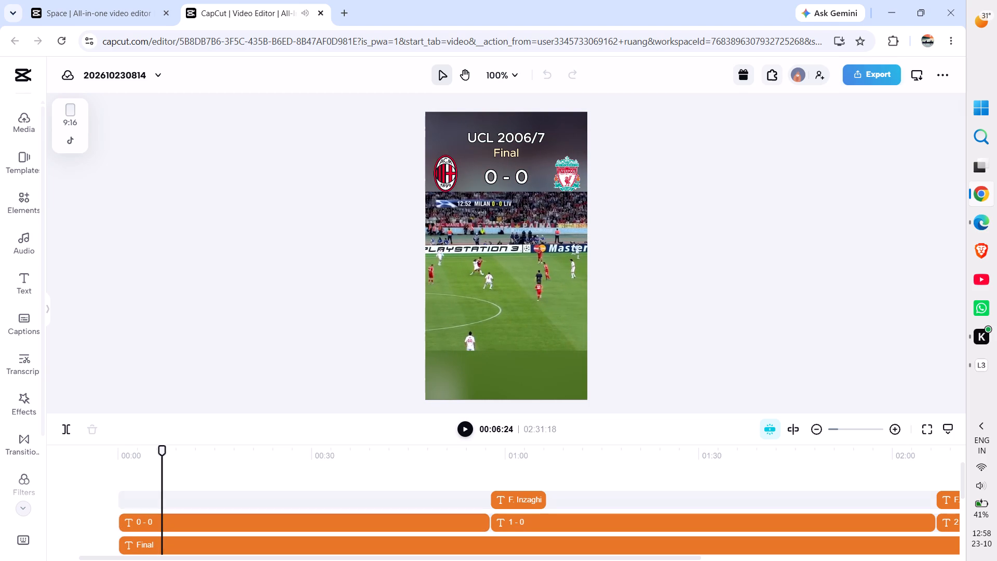
{"action": "left_click_drag", "start_coordinate": [161, 446], "coordinate": [158, 446]}
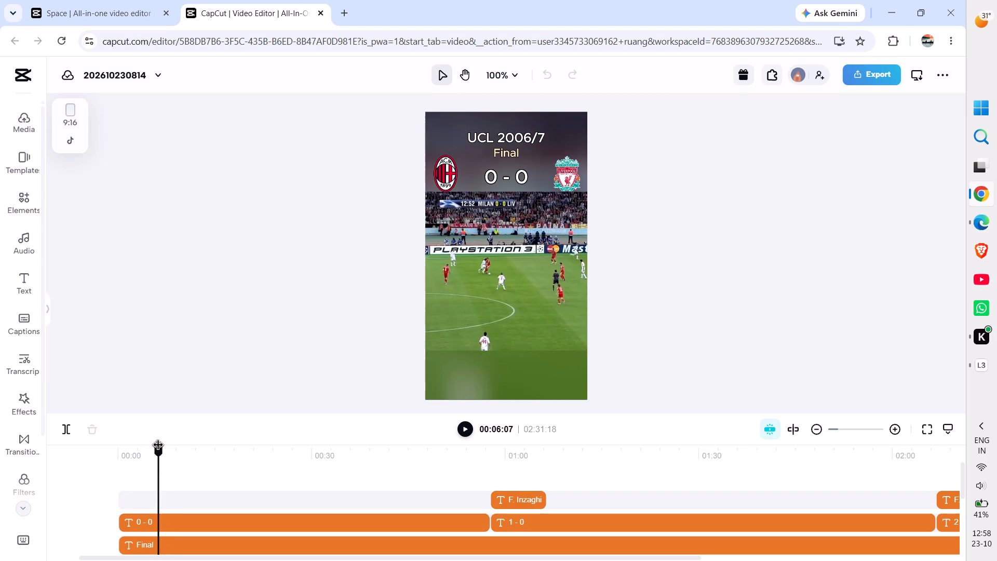
{"action": "left_click_drag", "start_coordinate": [158, 446], "coordinate": [154, 448]}
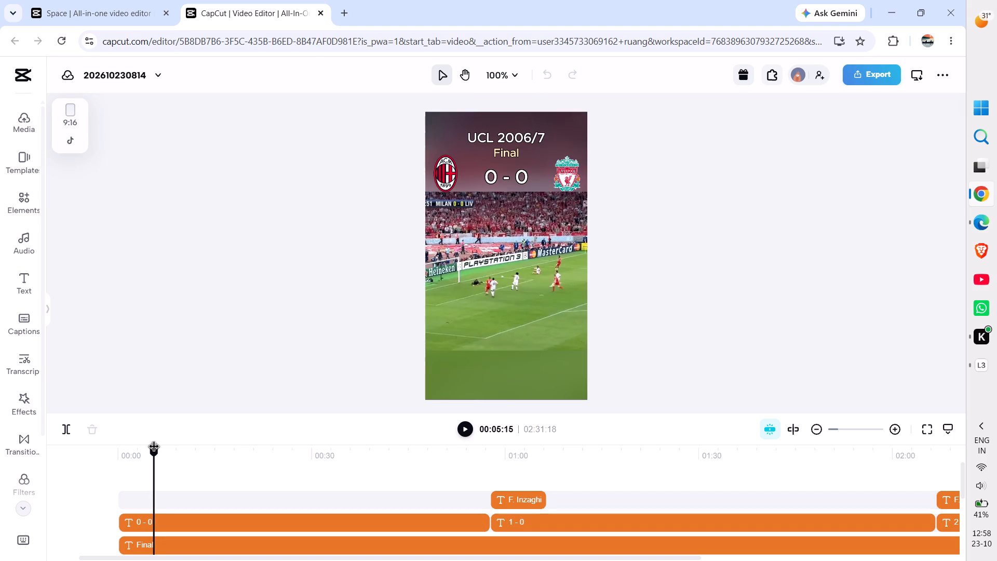
{"action": "left_click_drag", "start_coordinate": [154, 448], "coordinate": [154, 448]}
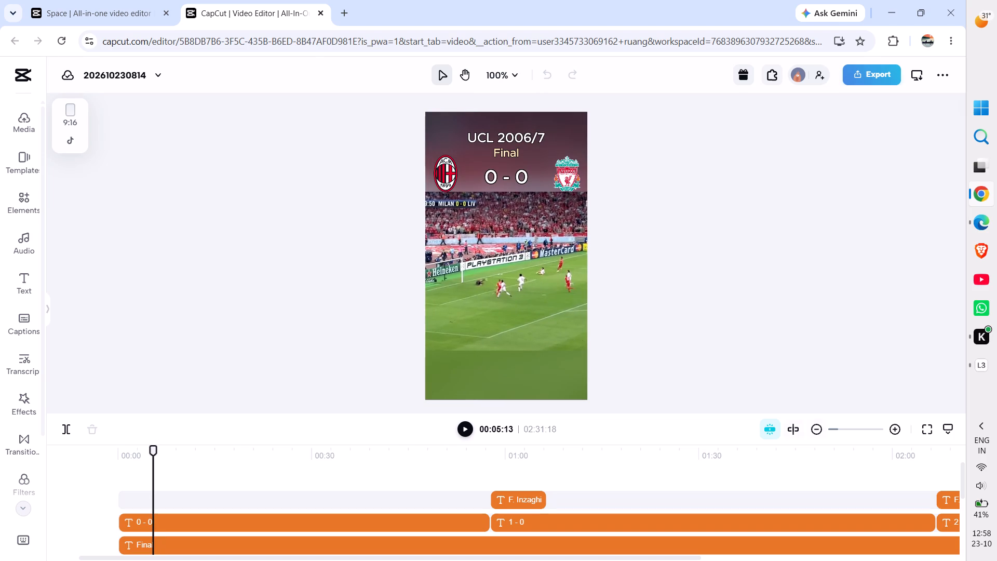
{"action": "left_click", "coordinate": [894, 433]}
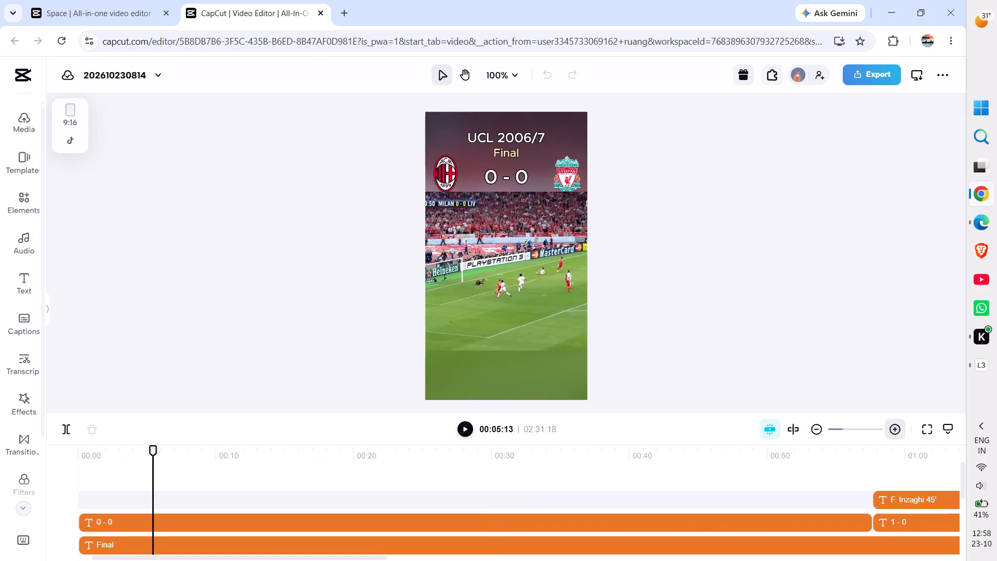
{"action": "left_click", "coordinate": [894, 433]}
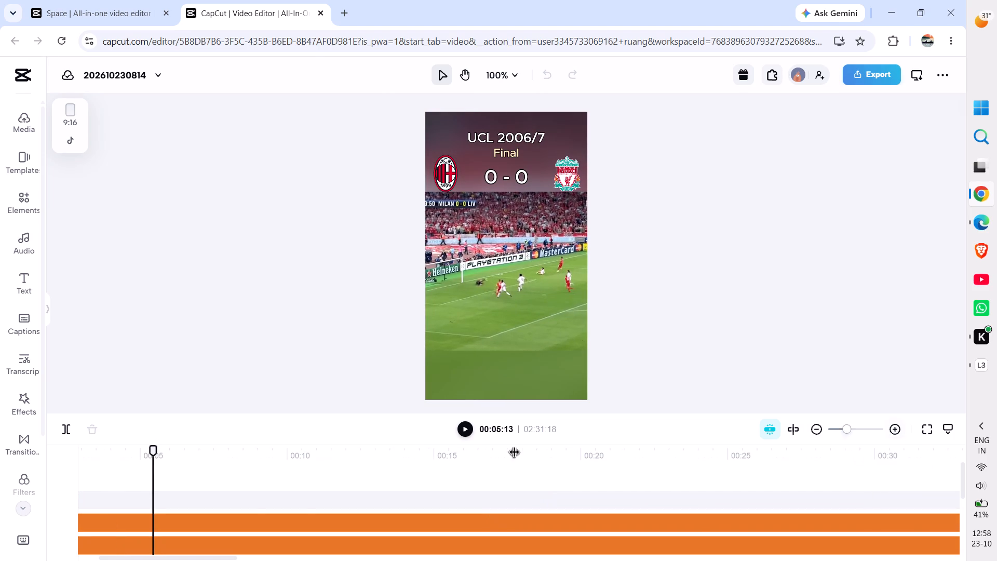
{"action": "key", "text": "space"}
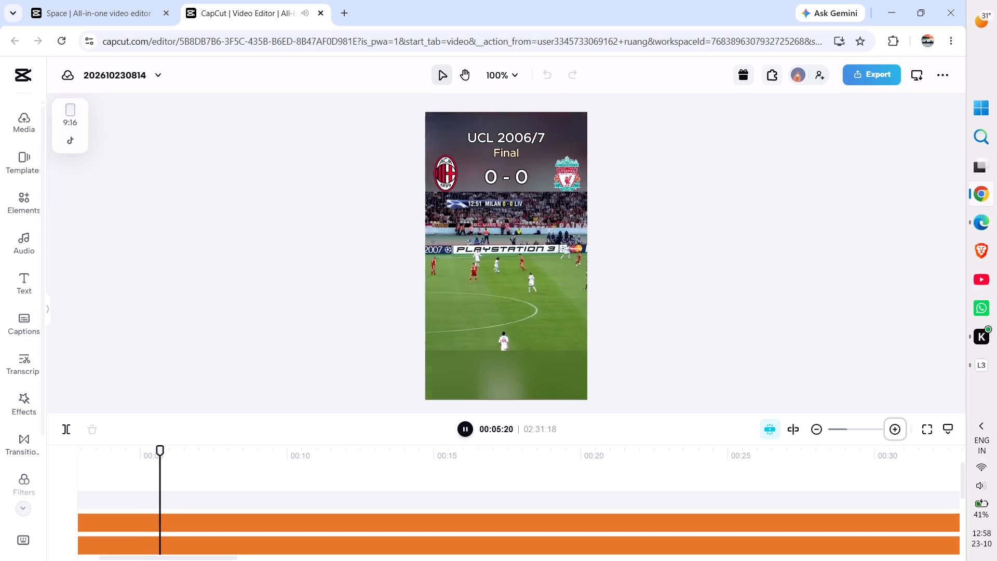
{"action": "key", "text": "space"}
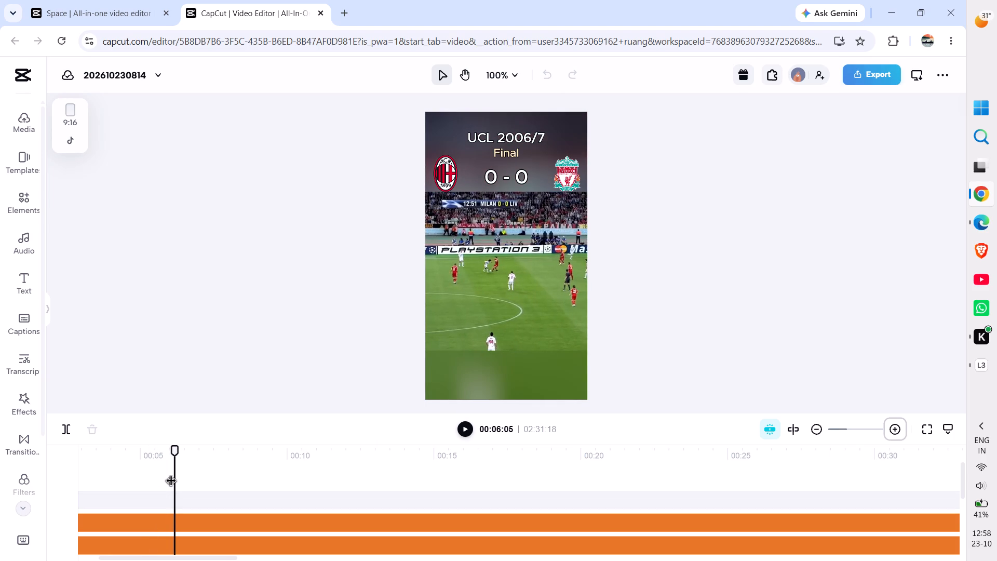
{"action": "key", "text": "ctrl+b"}
Split the Liverpool logo clip at the playhead, 00:06:05.
{"action": "scroll", "coordinate": [224, 462], "scroll_direction": "down", "scroll_amount": 2}
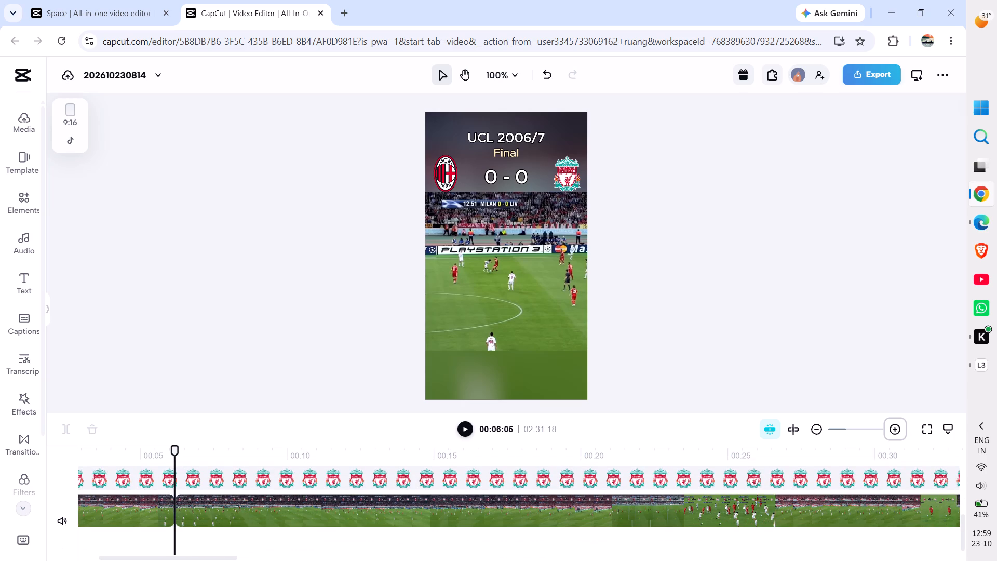
{"action": "scroll", "coordinate": [224, 462], "scroll_direction": "up", "scroll_amount": 1}
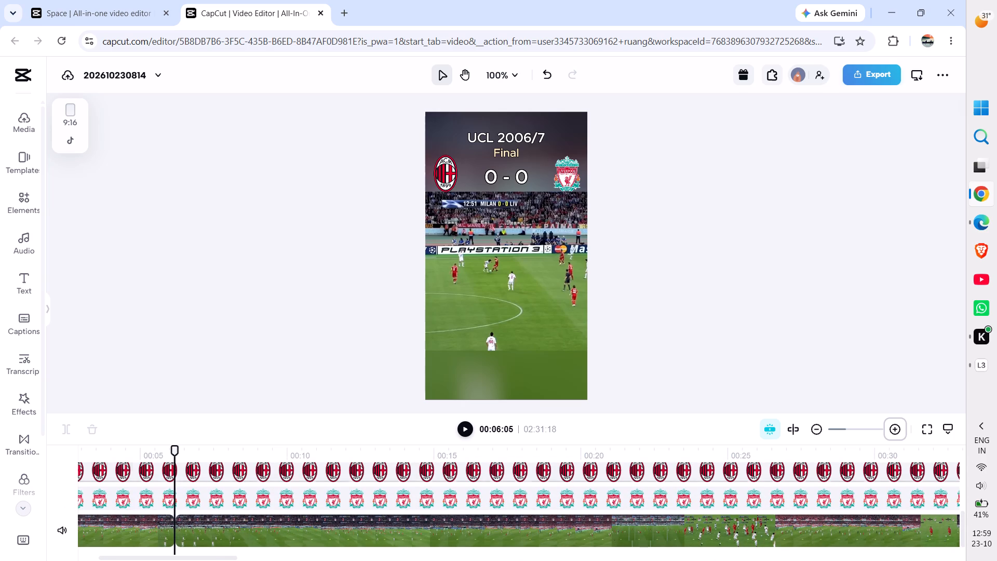
{"action": "left_click", "coordinate": [179, 498]}
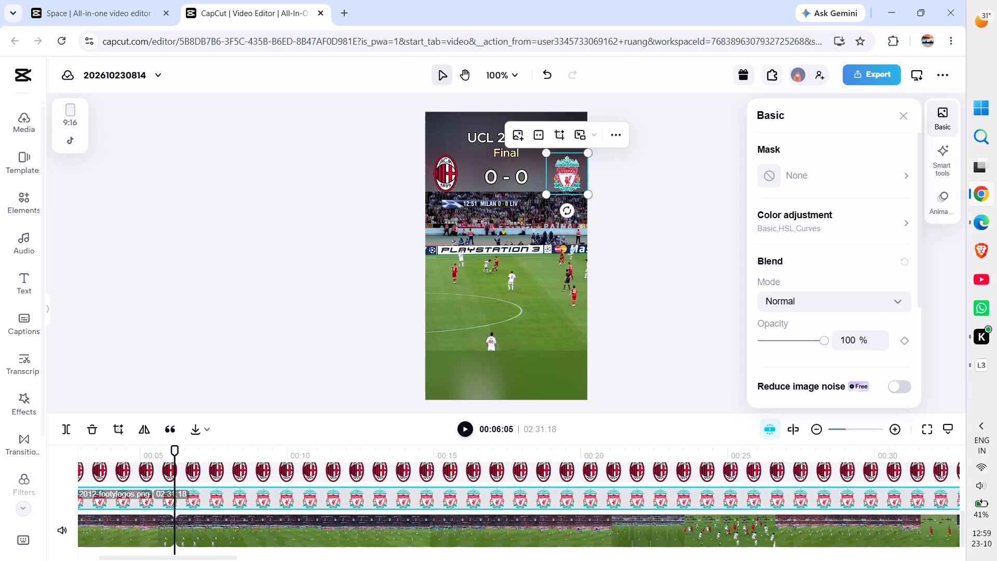
{"action": "key", "text": "ctrl+b"}
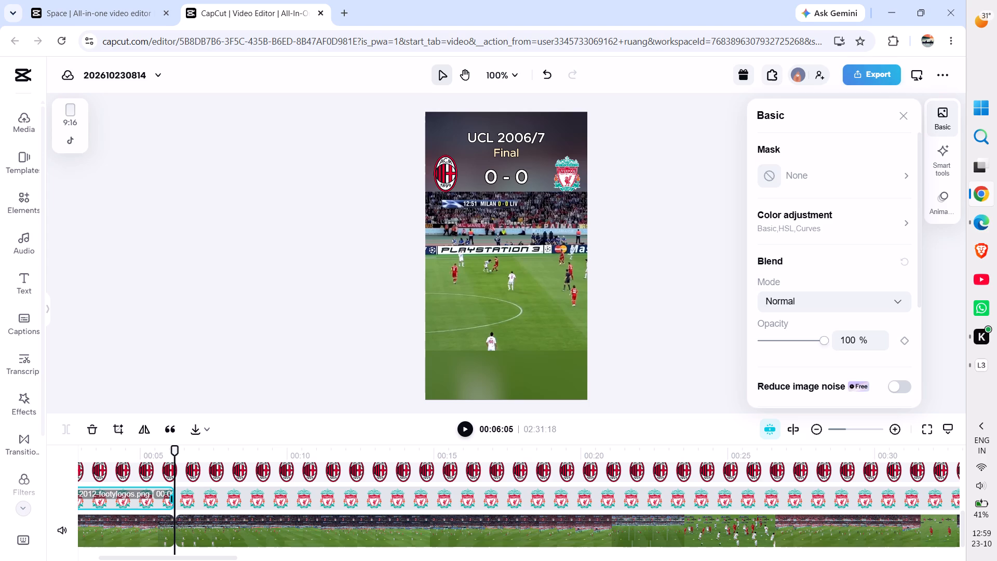
Split the UCL 2006/7, Final and 0 - 0 text clips at the playhead, 00:06:05.
{"action": "scroll", "coordinate": [179, 498], "scroll_direction": "up", "scroll_amount": 1}
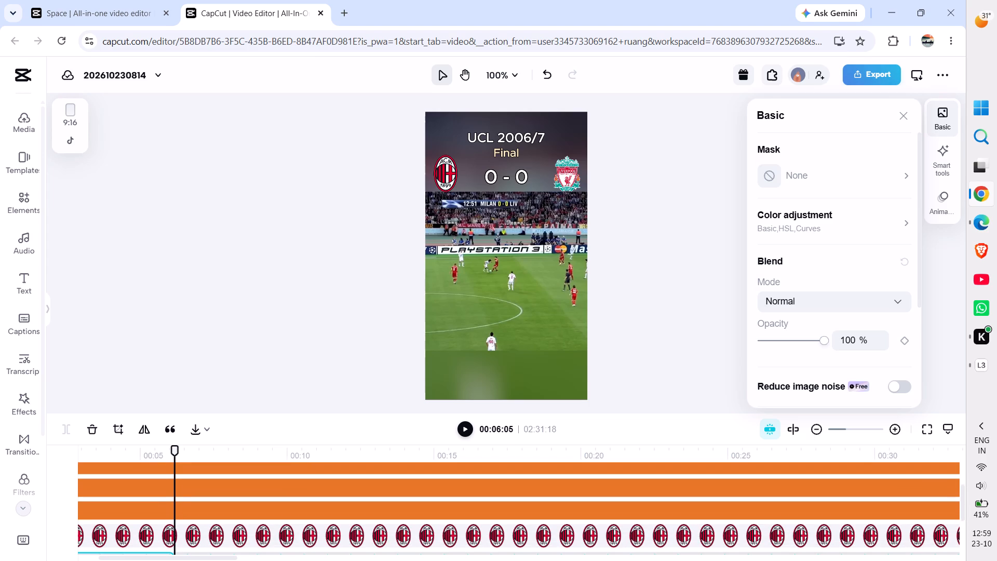
{"action": "scroll", "coordinate": [179, 498], "scroll_direction": "up", "scroll_amount": 1}
{"action": "left_click", "coordinate": [176, 506]}
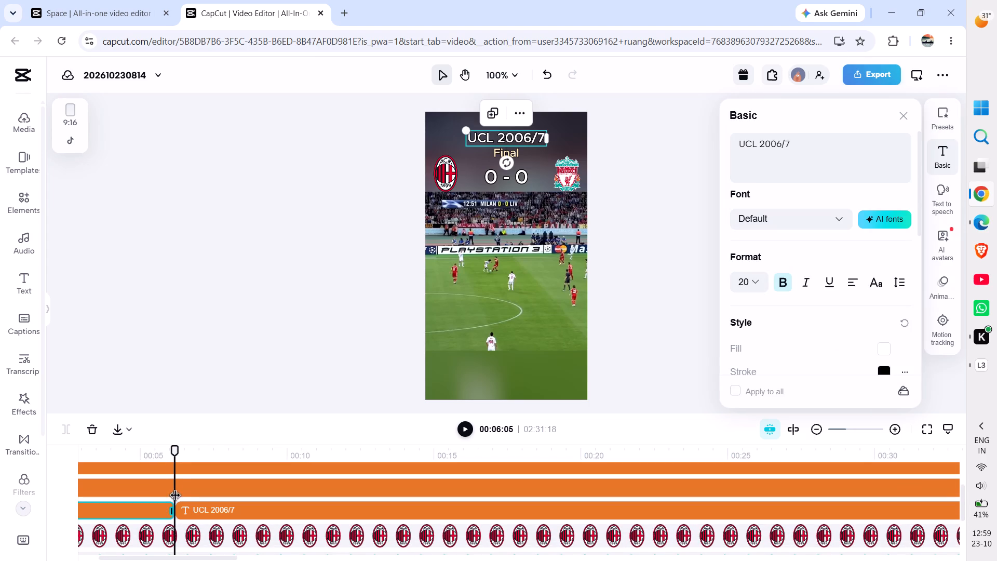
{"action": "left_click", "coordinate": [176, 490]}
{"action": "scroll", "coordinate": [176, 490], "scroll_direction": "up", "scroll_amount": 1}
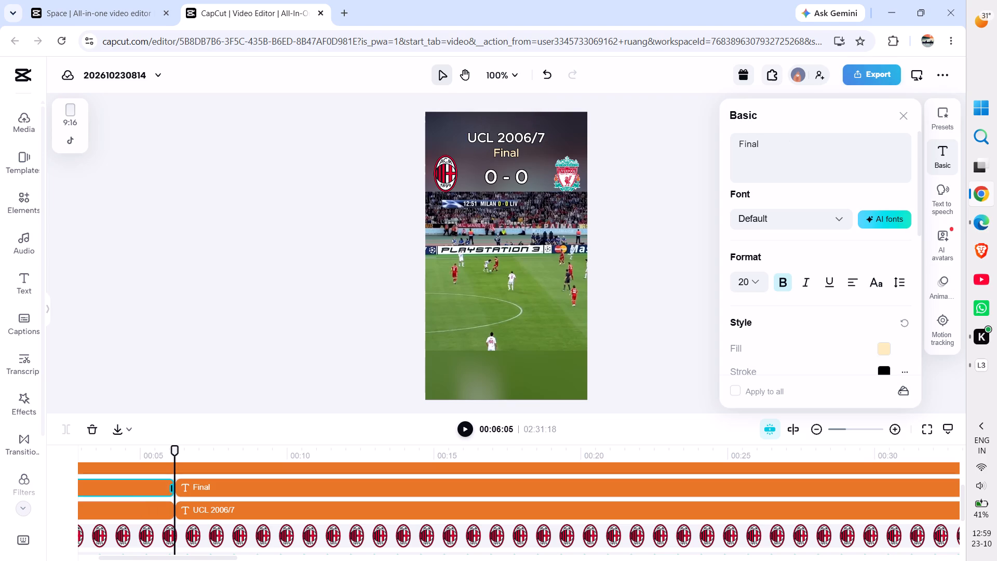
{"action": "scroll", "coordinate": [177, 486], "scroll_direction": "up", "scroll_amount": 2}
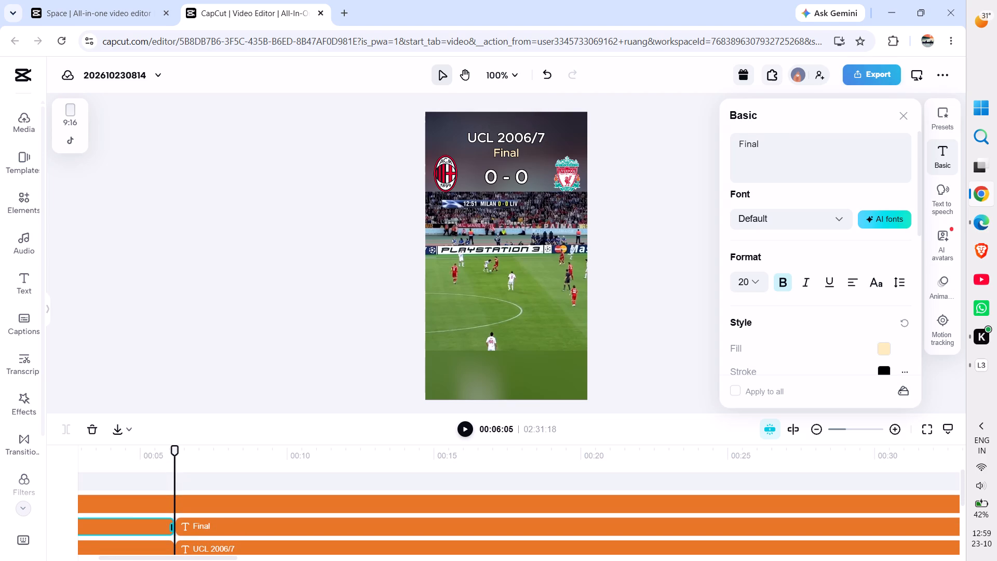
{"action": "left_click", "coordinate": [176, 501]}
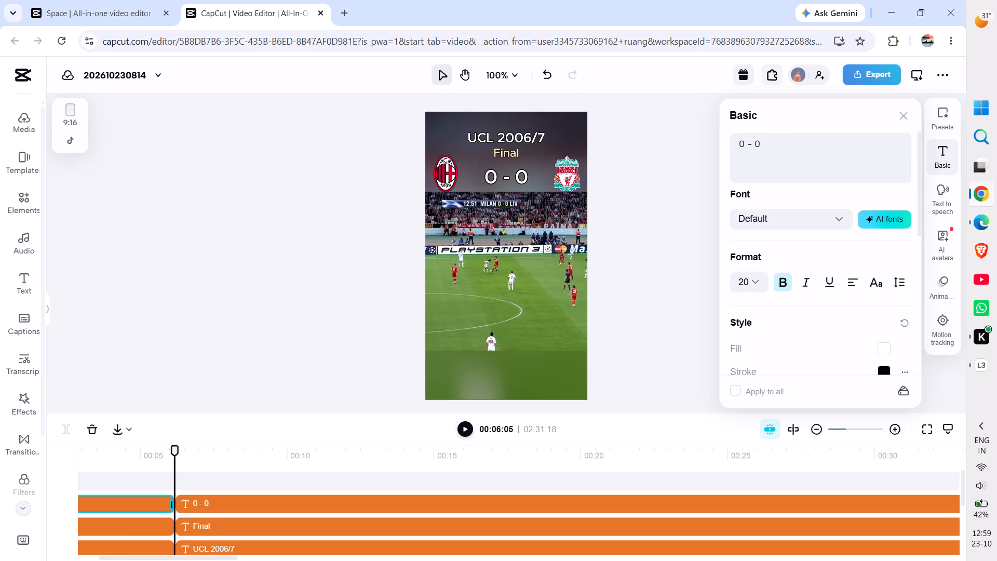
Delete the parts of the 0 - 0, Final and UCL 2006/7 text clips that lie before 00:06:05.
{"action": "left_click", "coordinate": [145, 505]}
{"action": "key", "text": "Delete"}
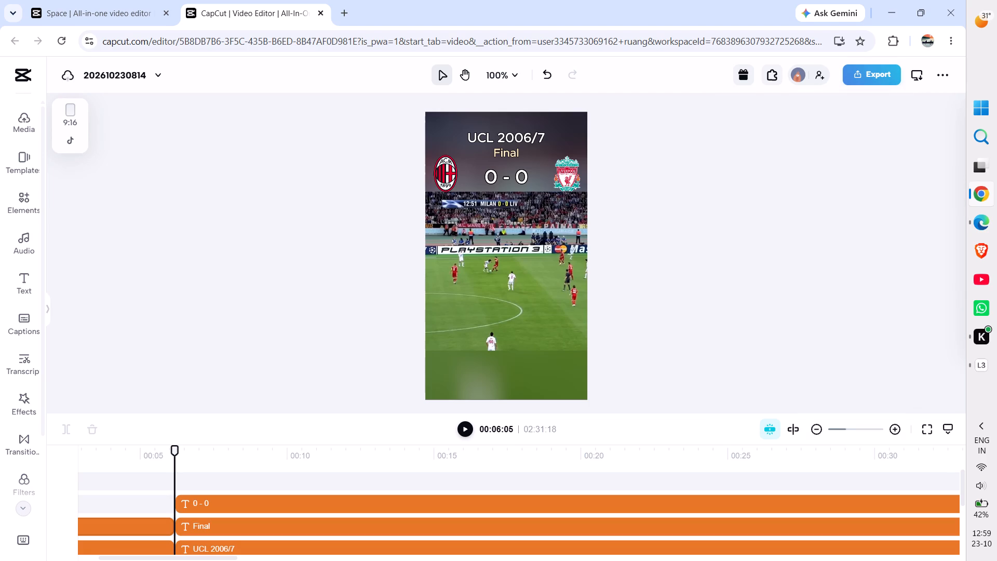
{"action": "left_click", "coordinate": [139, 530]}
{"action": "key", "text": "Delete"}
{"action": "scroll", "coordinate": [139, 530], "scroll_direction": "down", "scroll_amount": 1}
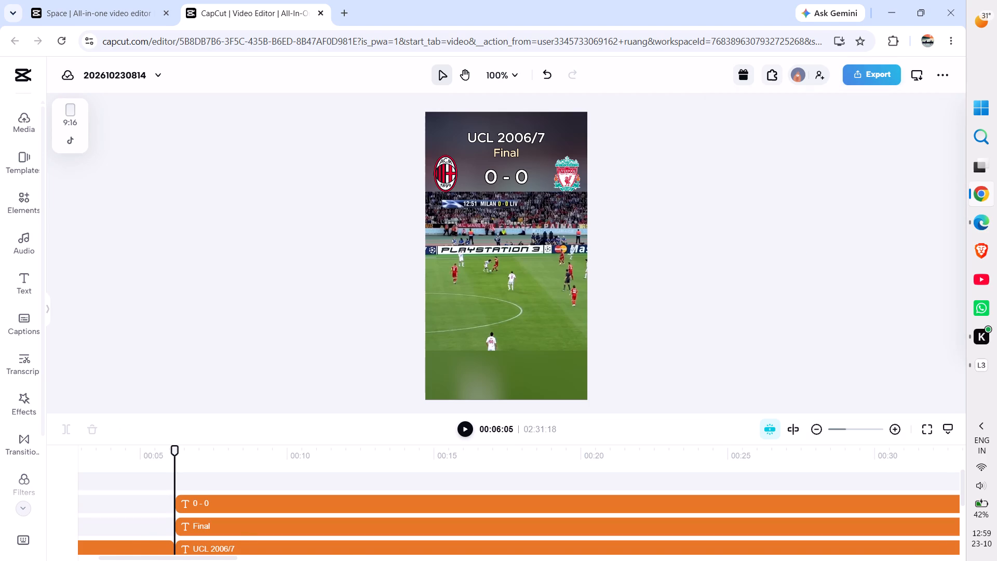
{"action": "scroll", "coordinate": [139, 530], "scroll_direction": "down", "scroll_amount": 1}
{"action": "left_click", "coordinate": [132, 506]}
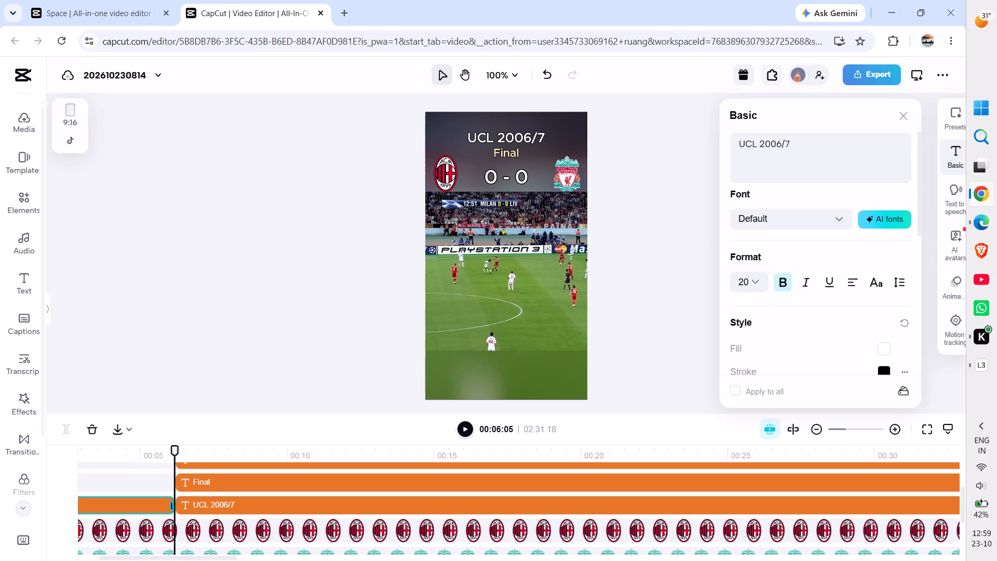
{"action": "key", "text": "Delete"}
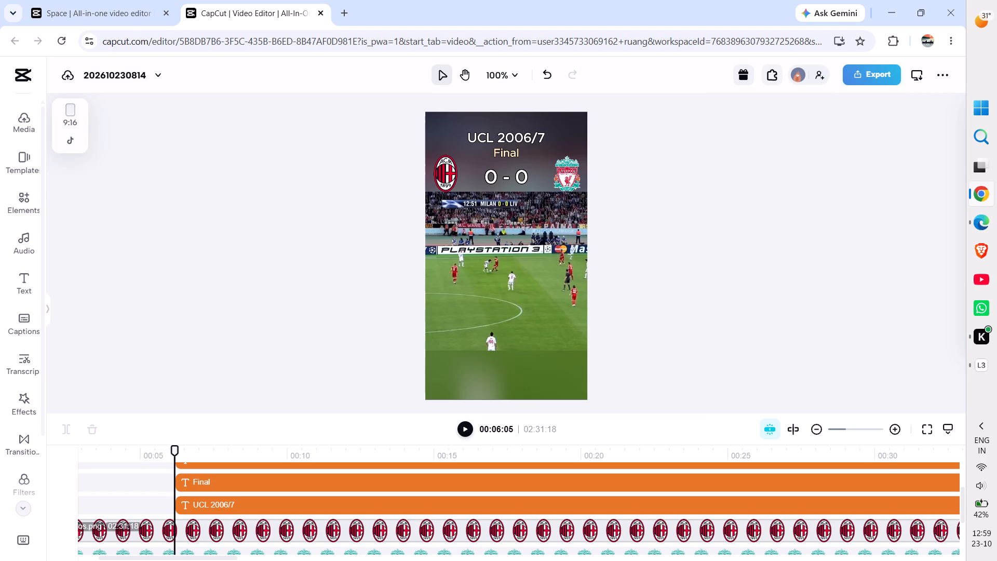
Split the AC Milan logo clip at 00:06:05 and delete its part before the playhead.
{"action": "left_click", "coordinate": [125, 528]}
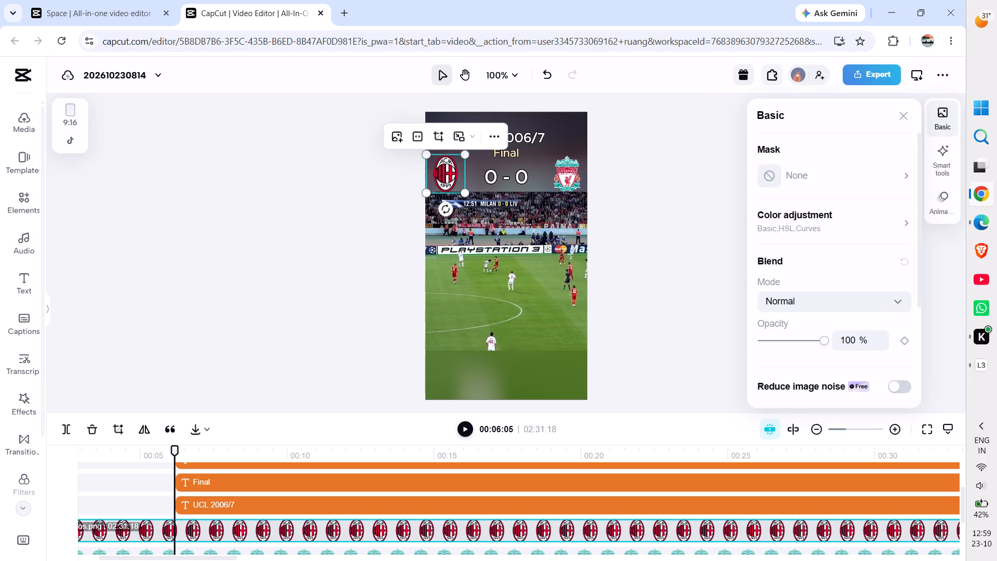
{"action": "left_click", "coordinate": [173, 530]}
{"action": "left_click", "coordinate": [131, 525]}
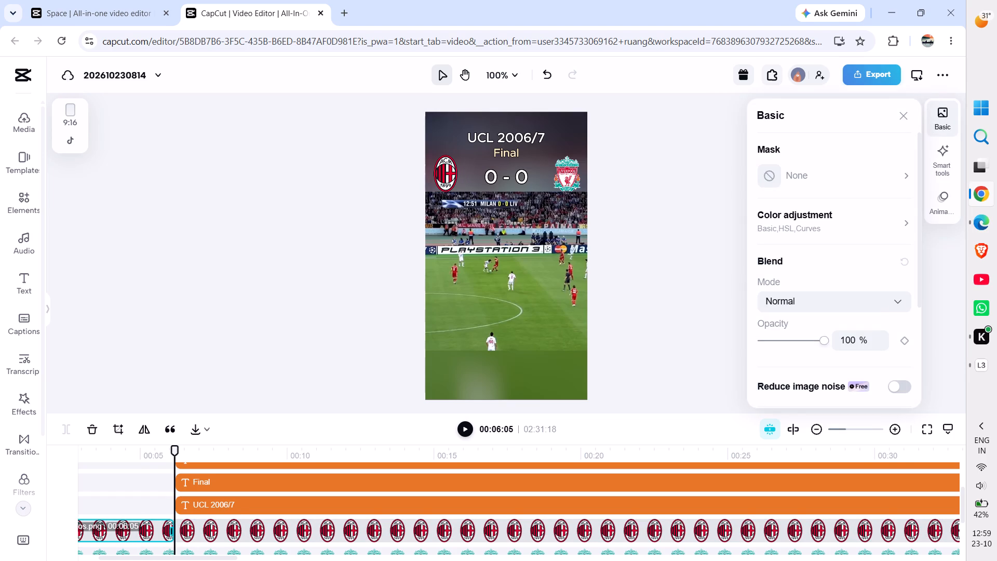
{"action": "key", "text": "Delete"}
{"action": "scroll", "coordinate": [131, 525], "scroll_direction": "down", "scroll_amount": 1}
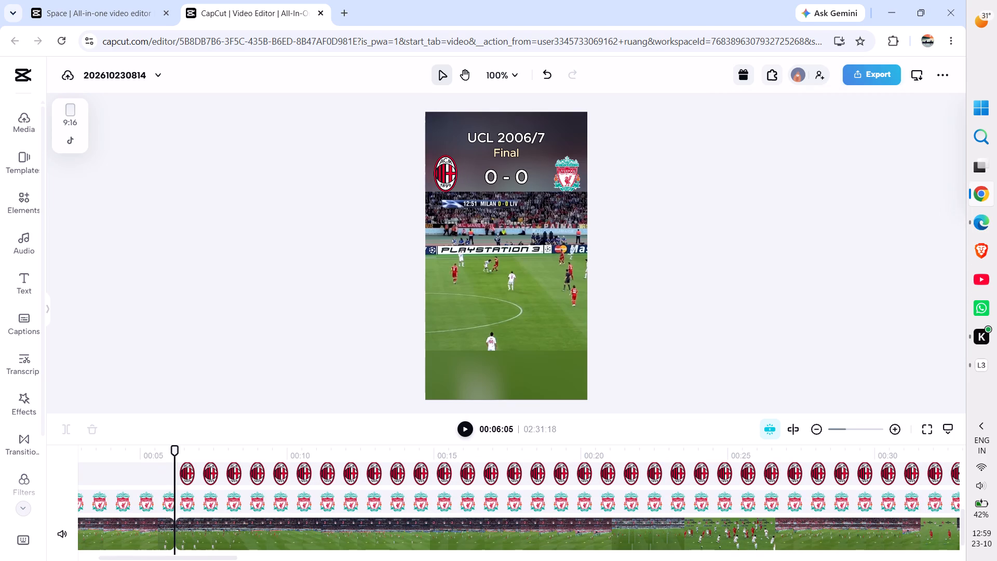
Delete the parts of the Liverpool logo clip and the match video that lie before 00:06:05.
{"action": "left_click", "coordinate": [121, 493]}
{"action": "key", "text": "Delete"}
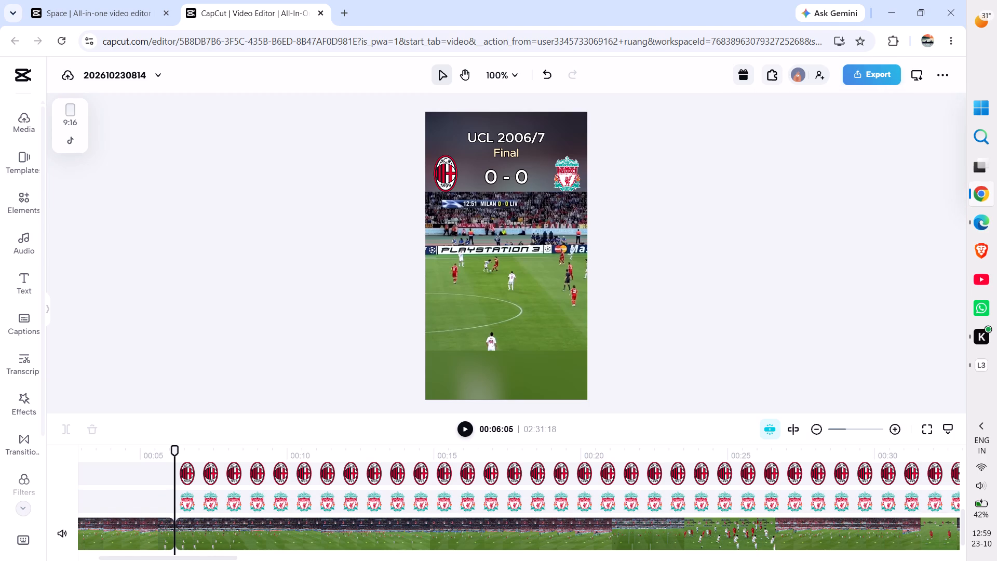
{"action": "left_click", "coordinate": [119, 526]}
{"action": "key", "text": "Delete"}
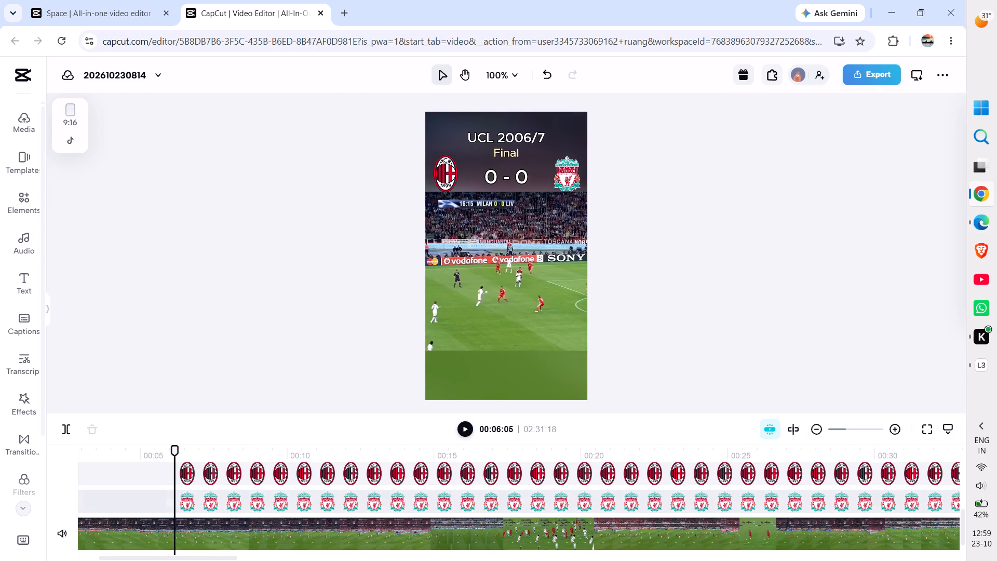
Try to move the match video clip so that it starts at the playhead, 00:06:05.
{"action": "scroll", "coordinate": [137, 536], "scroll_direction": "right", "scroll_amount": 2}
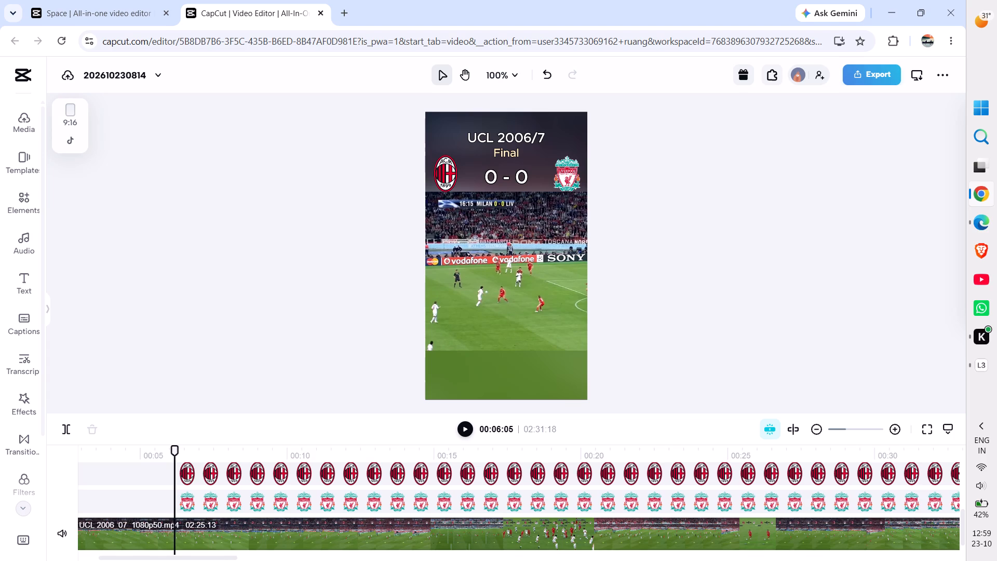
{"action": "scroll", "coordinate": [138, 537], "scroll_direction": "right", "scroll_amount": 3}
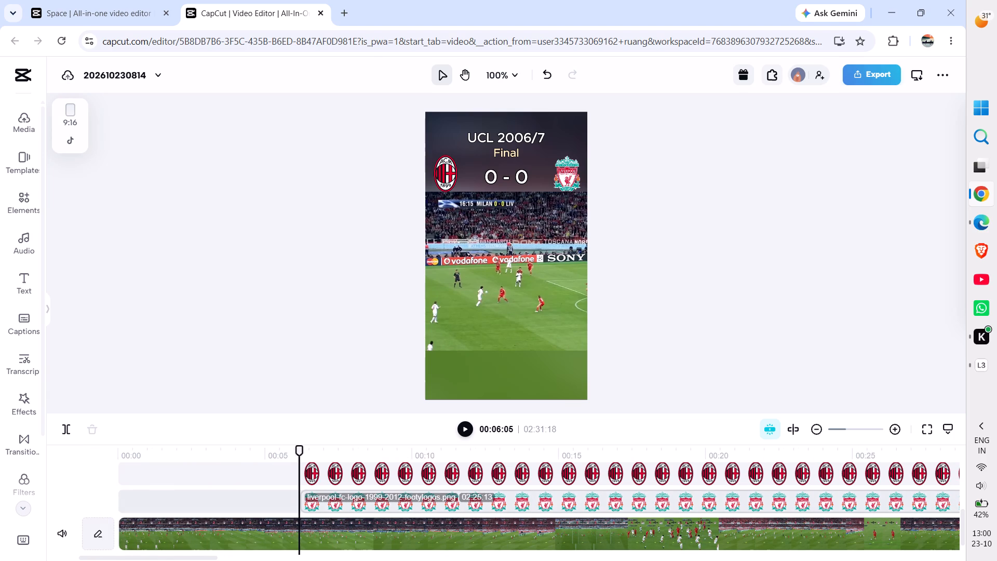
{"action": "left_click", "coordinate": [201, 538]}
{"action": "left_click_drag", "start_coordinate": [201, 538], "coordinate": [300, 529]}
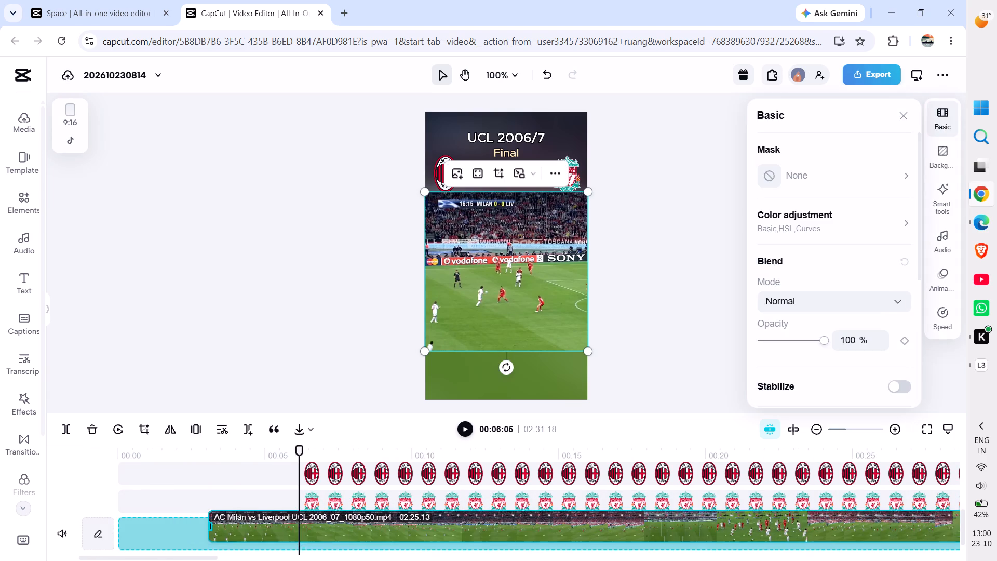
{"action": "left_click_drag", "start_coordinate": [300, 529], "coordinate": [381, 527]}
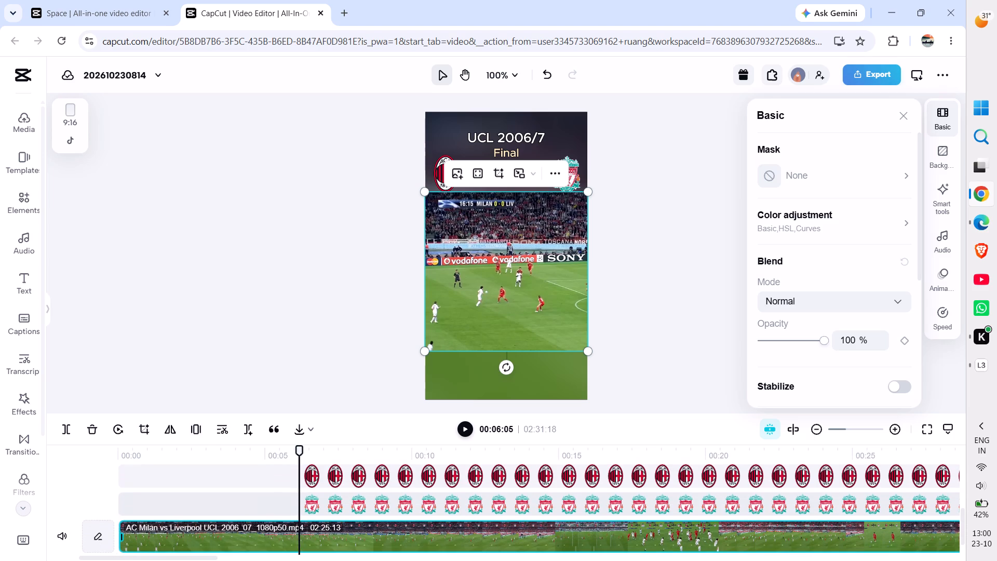
Move the Liverpool and AC Milan logo clips back to start at 00:00 on the timeline.
{"action": "left_click_drag", "start_coordinate": [349, 505], "coordinate": [176, 518]}
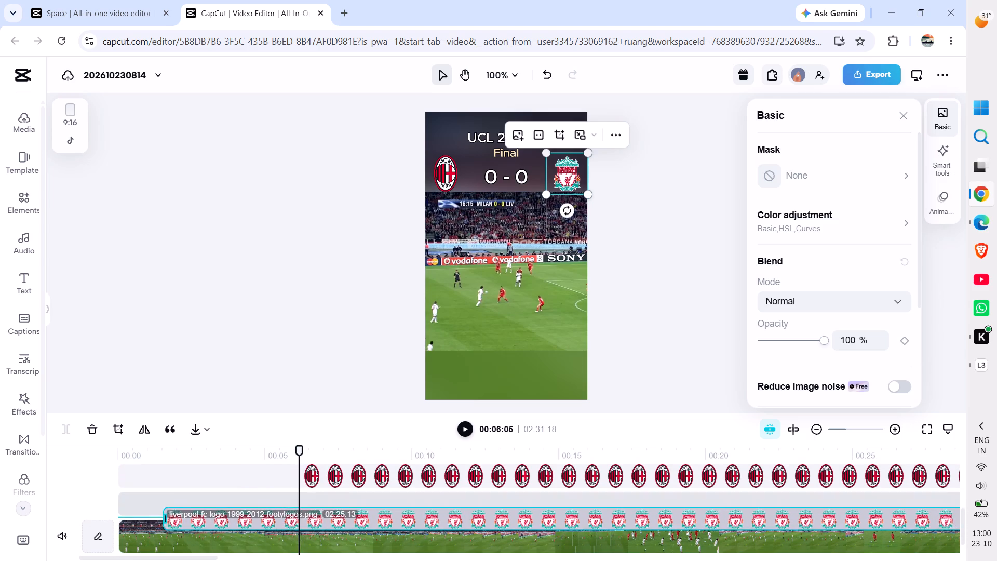
{"action": "left_click_drag", "start_coordinate": [176, 518], "coordinate": [156, 508]}
{"action": "left_click_drag", "start_coordinate": [326, 476], "coordinate": [145, 530]}
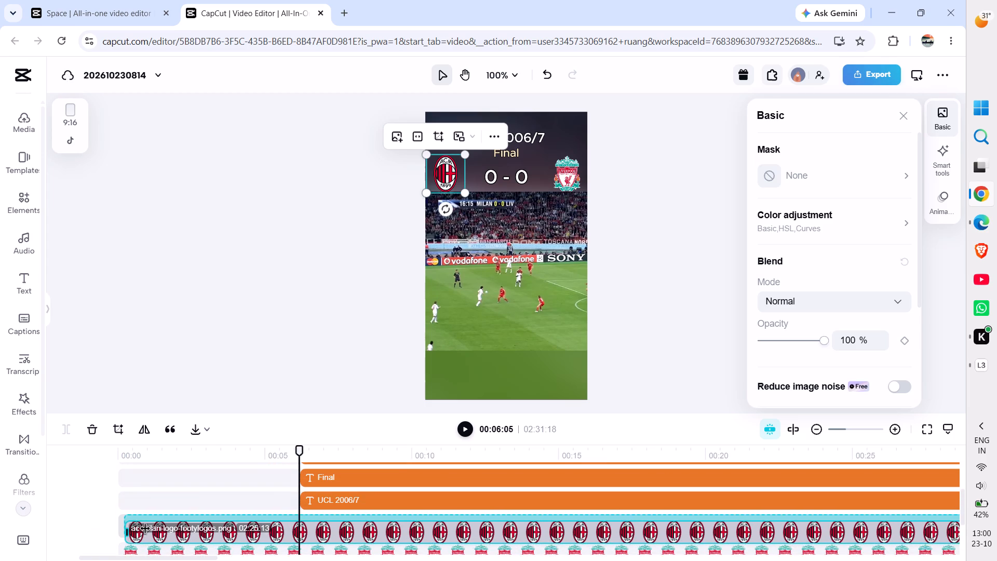
{"action": "left_click_drag", "start_coordinate": [145, 530], "coordinate": [143, 532]}
Move the UCL 2006/7, Final and 0 - 0 text clips back to start at 00:00.
{"action": "left_click_drag", "start_coordinate": [335, 505], "coordinate": [144, 511]}
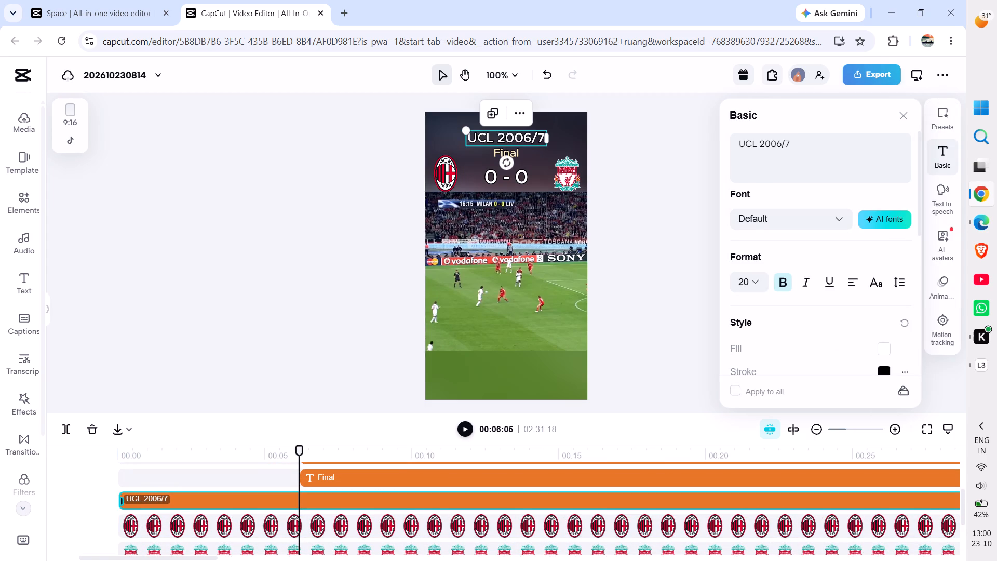
{"action": "left_click_drag", "start_coordinate": [327, 475], "coordinate": [147, 531]}
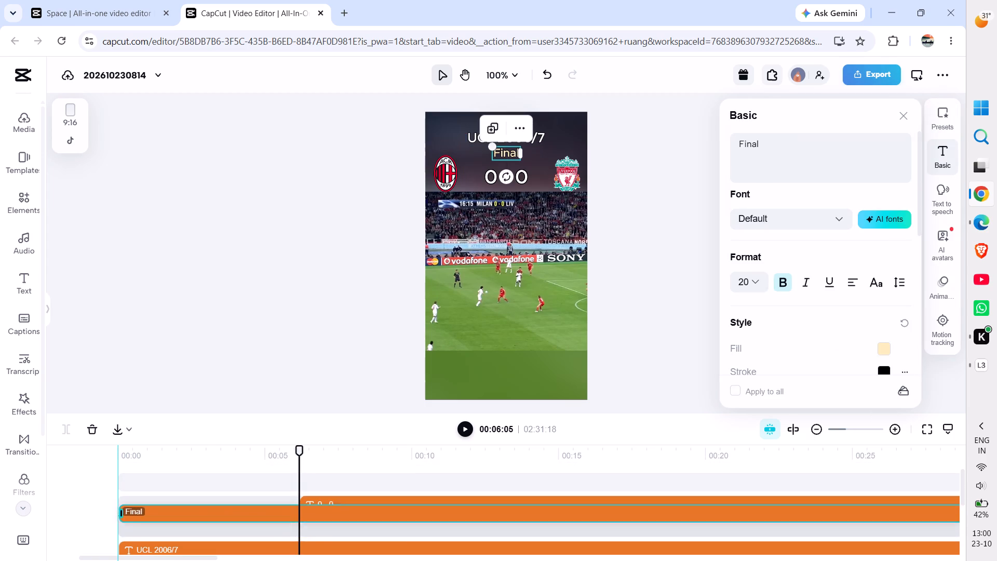
{"action": "left_click_drag", "start_coordinate": [147, 531], "coordinate": [147, 530]}
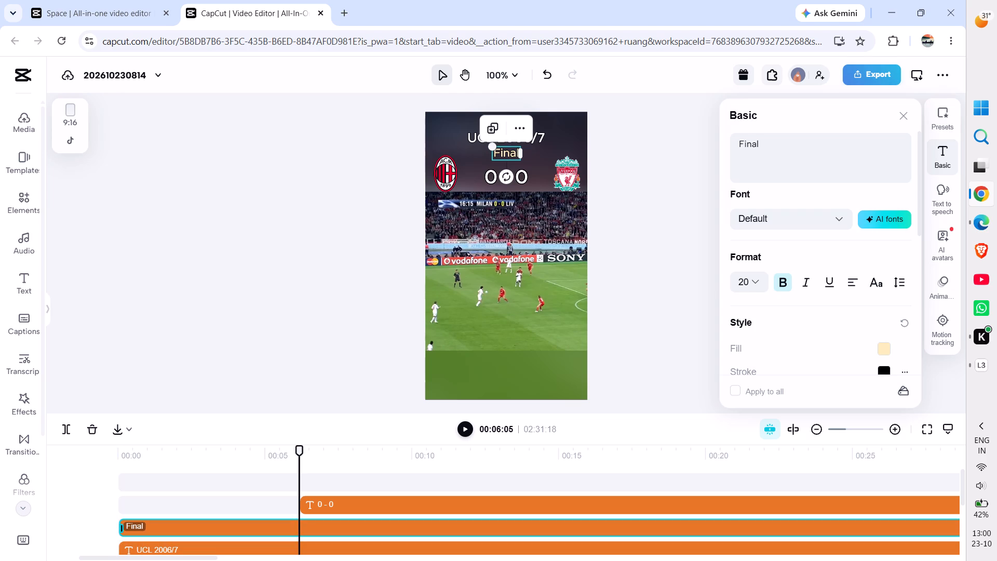
{"action": "left_click_drag", "start_coordinate": [327, 502], "coordinate": [145, 507]}
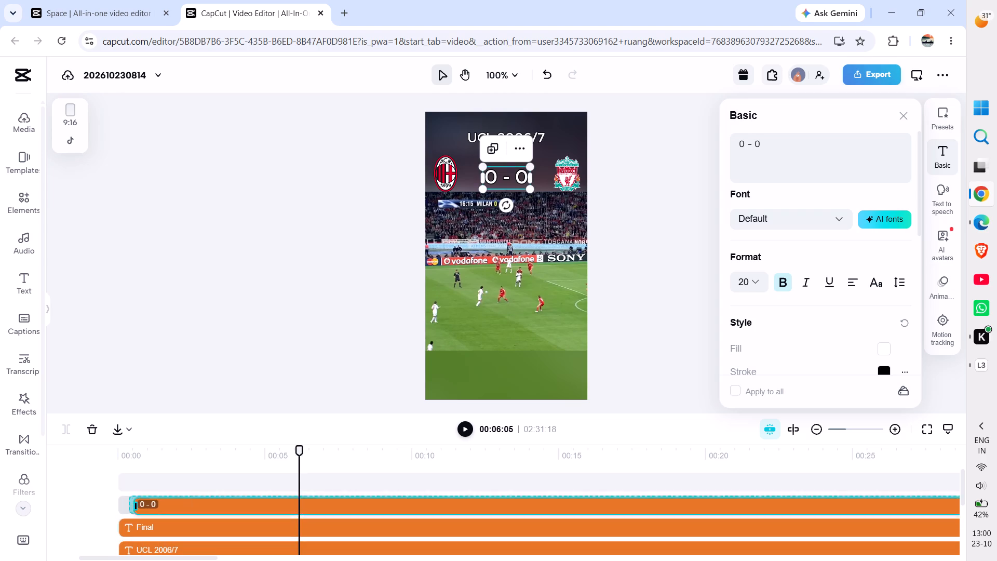
{"action": "left_click_drag", "start_coordinate": [145, 507], "coordinate": [140, 510]}
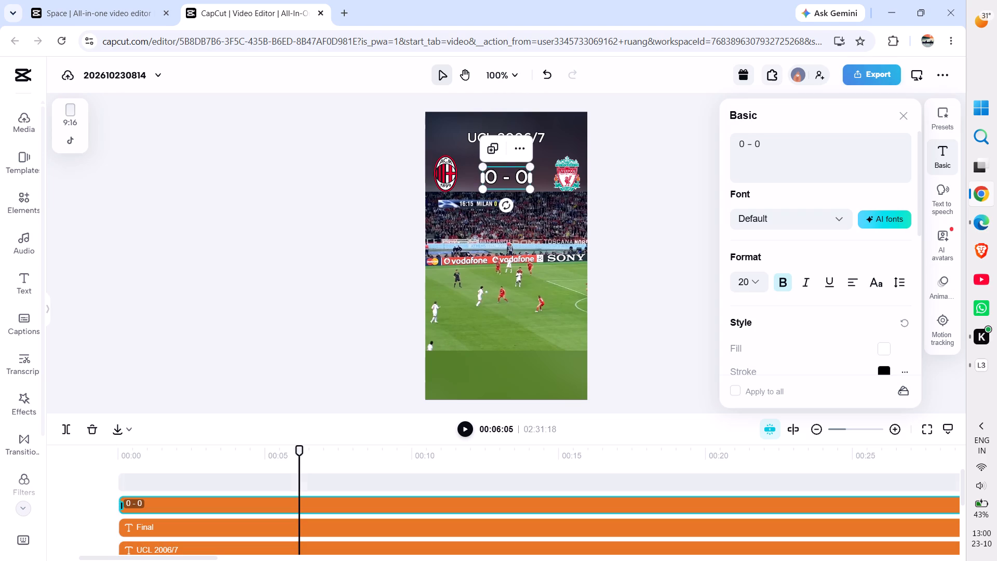
Move the 1 - 0 text to directly follow 0 - 0 and align the start of F. Inzaghi 45' with it.
{"action": "left_click", "coordinate": [809, 431]}
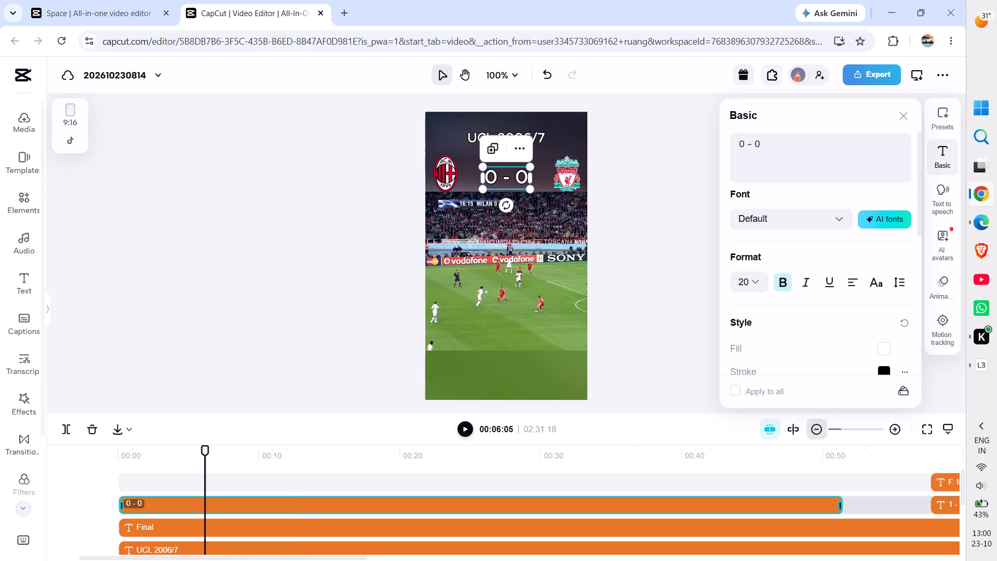
{"action": "left_click", "coordinate": [809, 431]}
{"action": "left_click", "coordinate": [339, 332]}
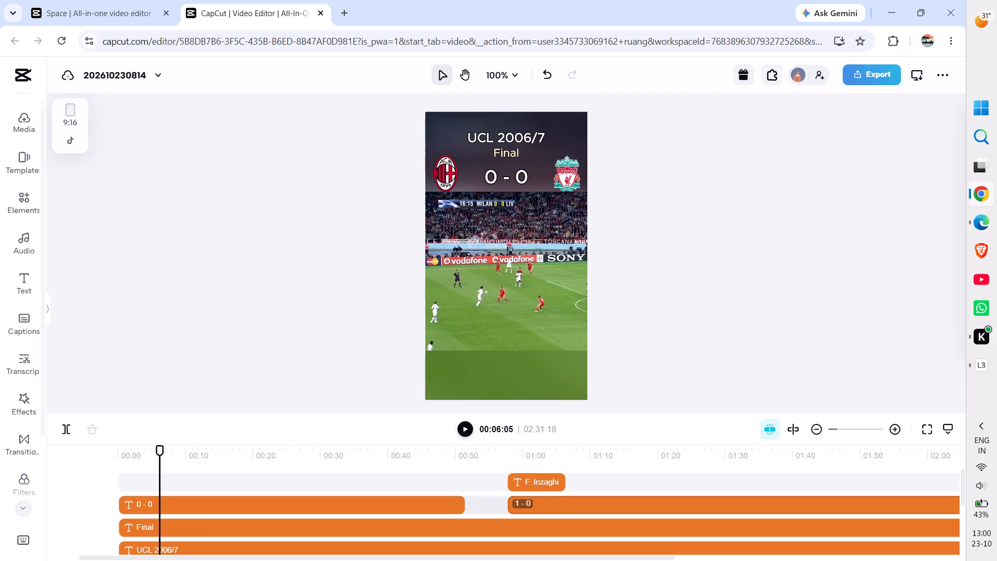
{"action": "left_click_drag", "start_coordinate": [540, 499], "coordinate": [501, 502]}
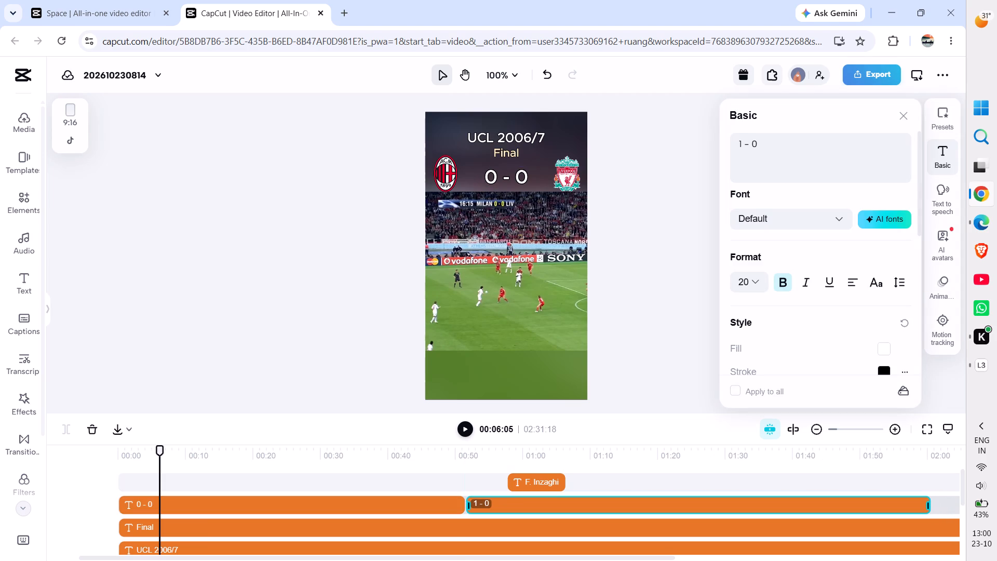
{"action": "left_click_drag", "start_coordinate": [554, 481], "coordinate": [522, 485]}
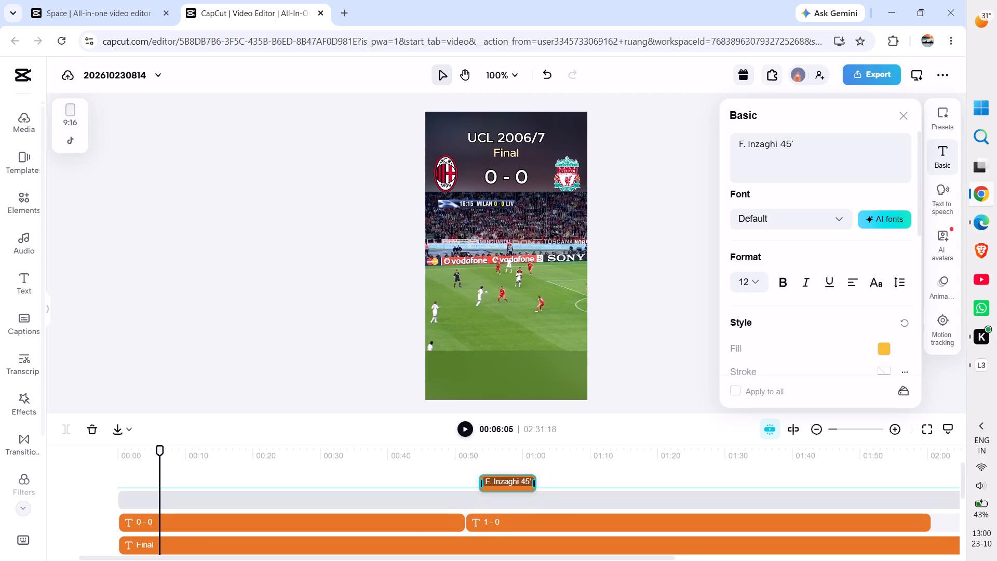
{"action": "left_click_drag", "start_coordinate": [522, 485], "coordinate": [515, 500]}
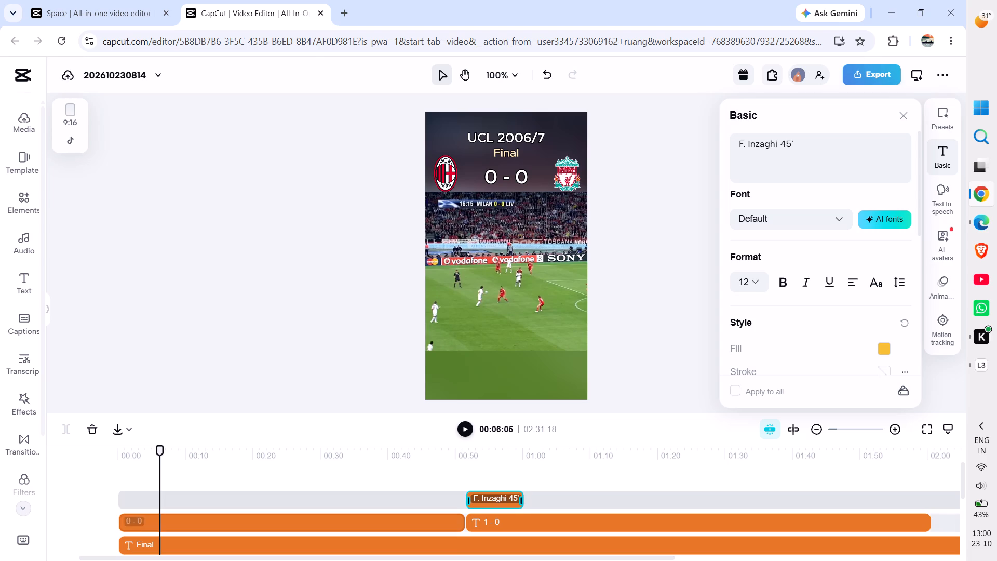
Move the 2 - 0 text to directly follow 1 - 0 and align the start of F. Inzaghi 82' with it.
{"action": "scroll", "coordinate": [661, 496], "scroll_direction": "down", "scroll_amount": 1}
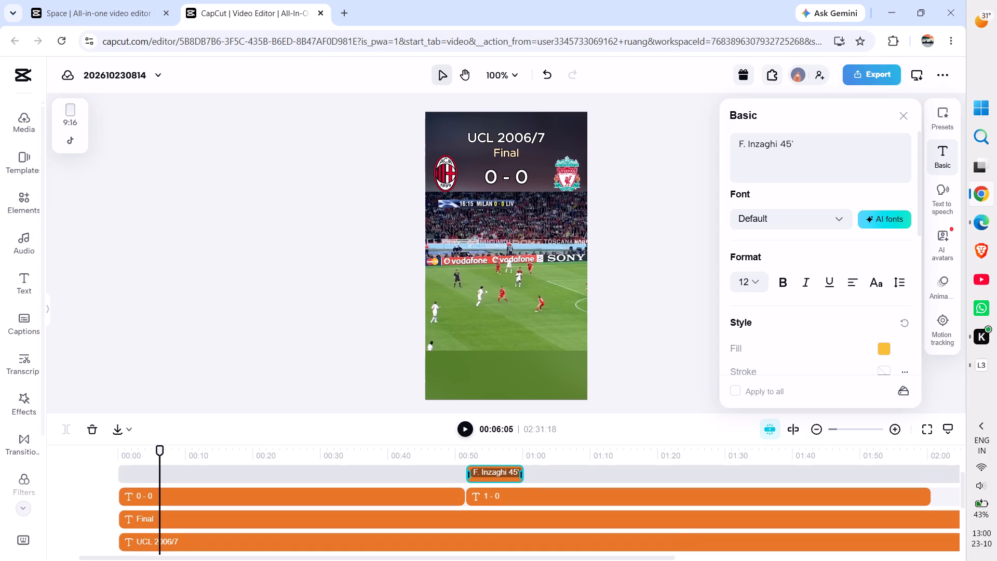
{"action": "scroll", "coordinate": [661, 496], "scroll_direction": "down", "scroll_amount": 2}
{"action": "scroll", "coordinate": [661, 496], "scroll_direction": "left", "scroll_amount": 4}
{"action": "scroll", "coordinate": [661, 496], "scroll_direction": "up", "scroll_amount": 1}
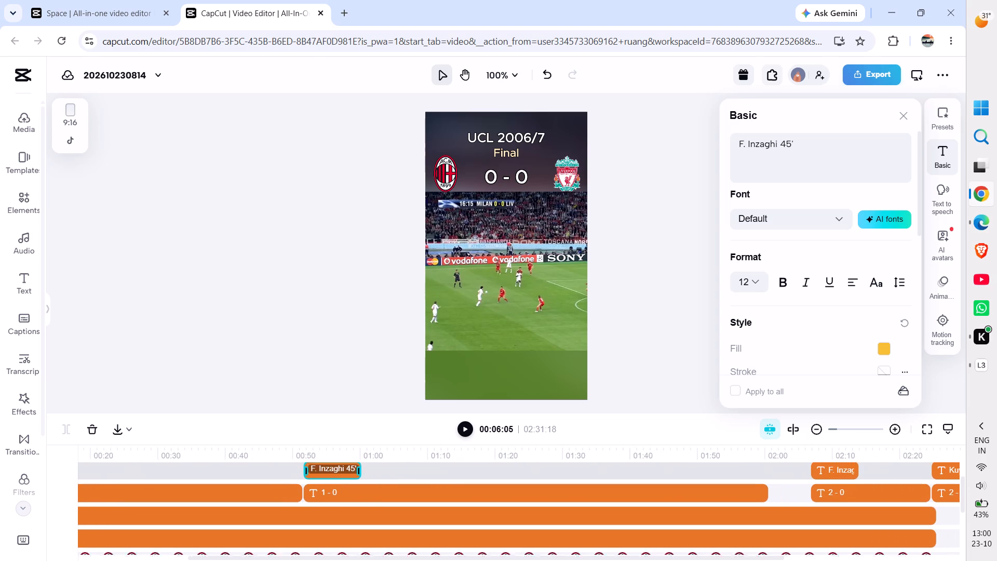
{"action": "scroll", "coordinate": [661, 496], "scroll_direction": "up", "scroll_amount": 1}
{"action": "left_click_drag", "start_coordinate": [848, 504], "coordinate": [828, 505]}
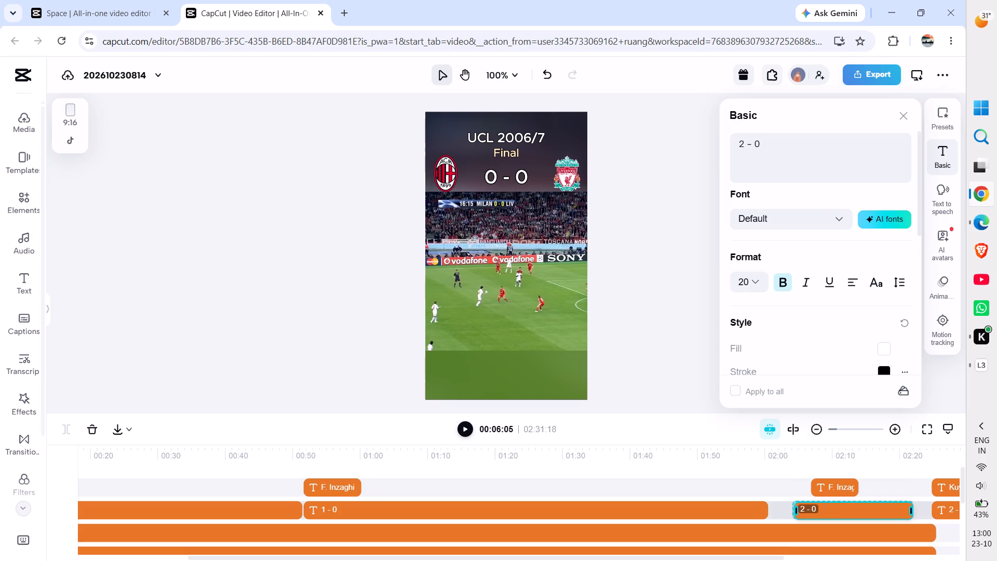
{"action": "left_click_drag", "start_coordinate": [828, 505], "coordinate": [809, 506]}
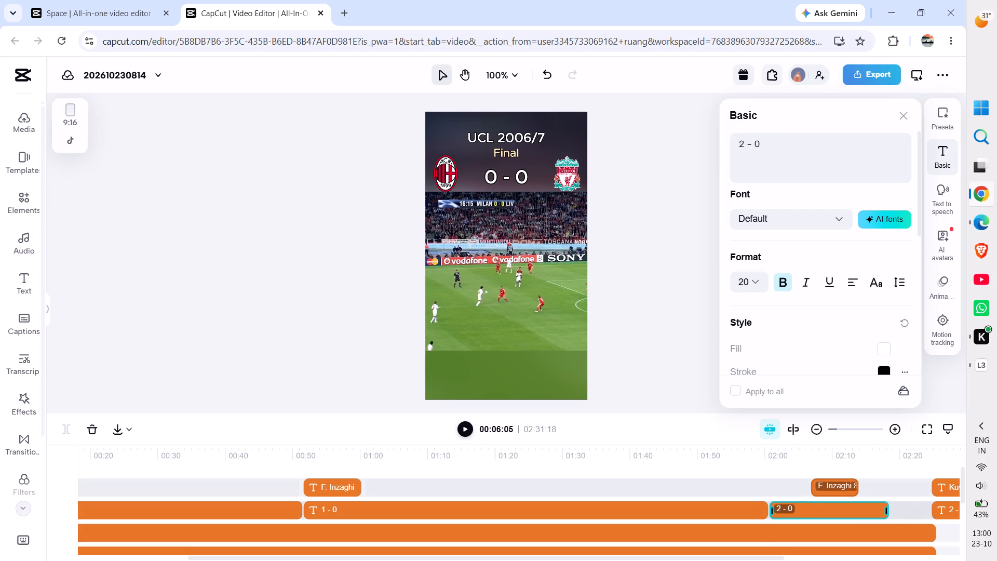
{"action": "left_click_drag", "start_coordinate": [826, 488], "coordinate": [785, 491]}
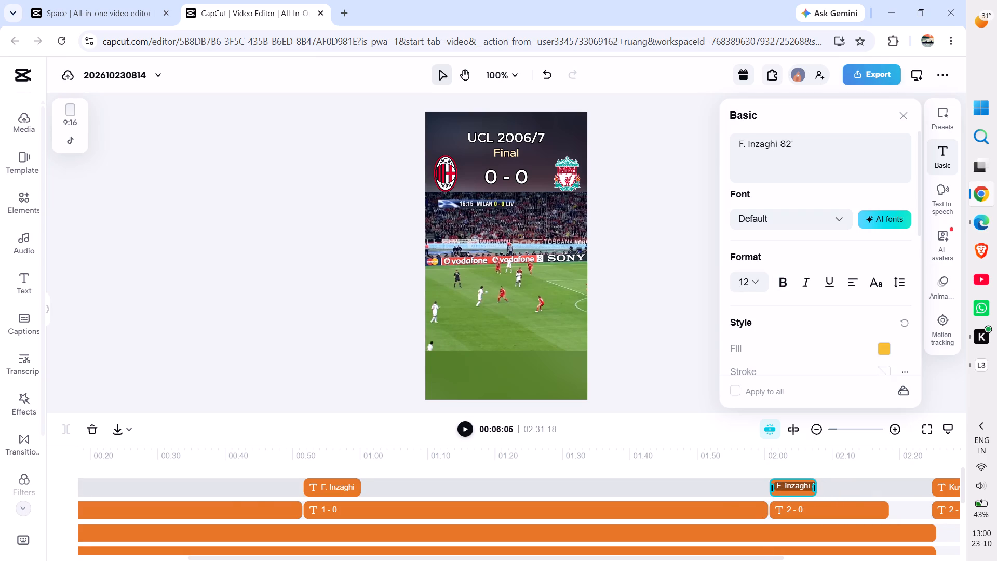
Move the 2 - 1 text to directly follow 2 - 0 and align the start of Kuyt 89' with it.
{"action": "scroll", "coordinate": [890, 499], "scroll_direction": "left", "scroll_amount": 2}
{"action": "left_click_drag", "start_coordinate": [874, 506], "coordinate": [840, 512]}
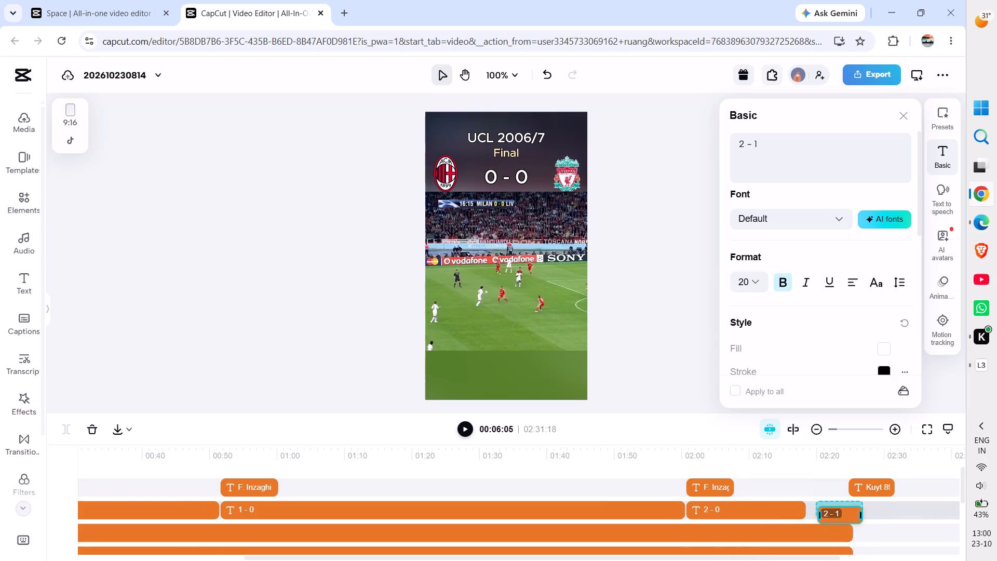
{"action": "left_click_drag", "start_coordinate": [840, 512], "coordinate": [832, 510]}
{"action": "left_click_drag", "start_coordinate": [866, 489], "coordinate": [850, 490]}
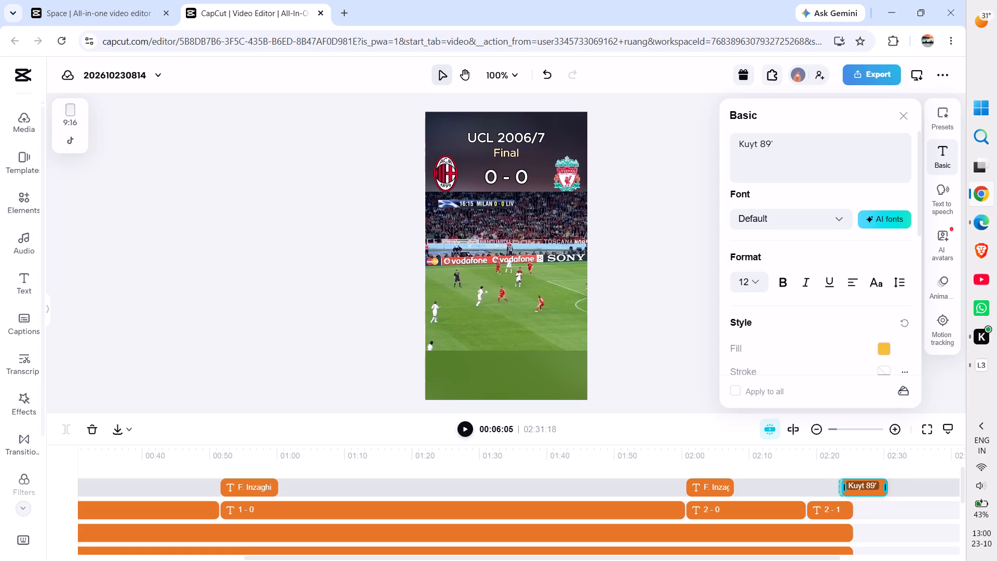
{"action": "left_click_drag", "start_coordinate": [850, 490], "coordinate": [826, 491]}
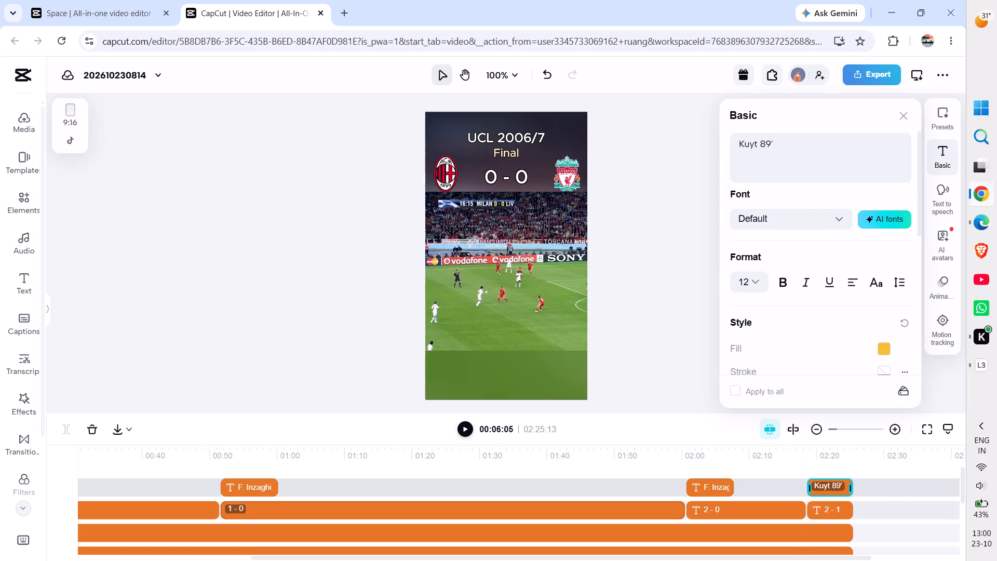
Play the re-timed project from 00:00:00 to about 00:15:14 to check it, and return the playhead to the start.
{"action": "scroll", "coordinate": [541, 479], "scroll_direction": "down", "scroll_amount": 1}
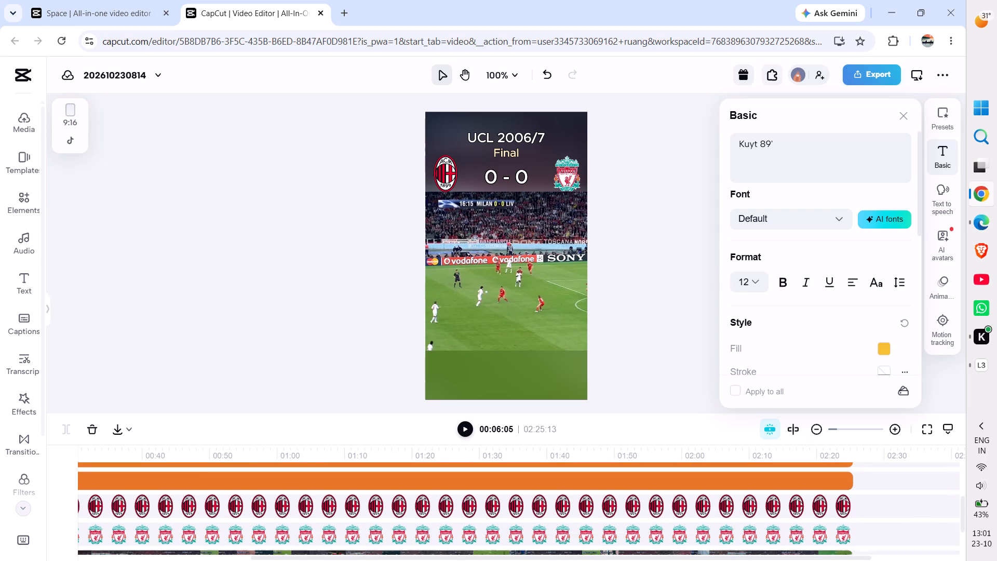
{"action": "scroll", "coordinate": [541, 479], "scroll_direction": "down", "scroll_amount": 1}
{"action": "scroll", "coordinate": [378, 505], "scroll_direction": "right", "scroll_amount": 5}
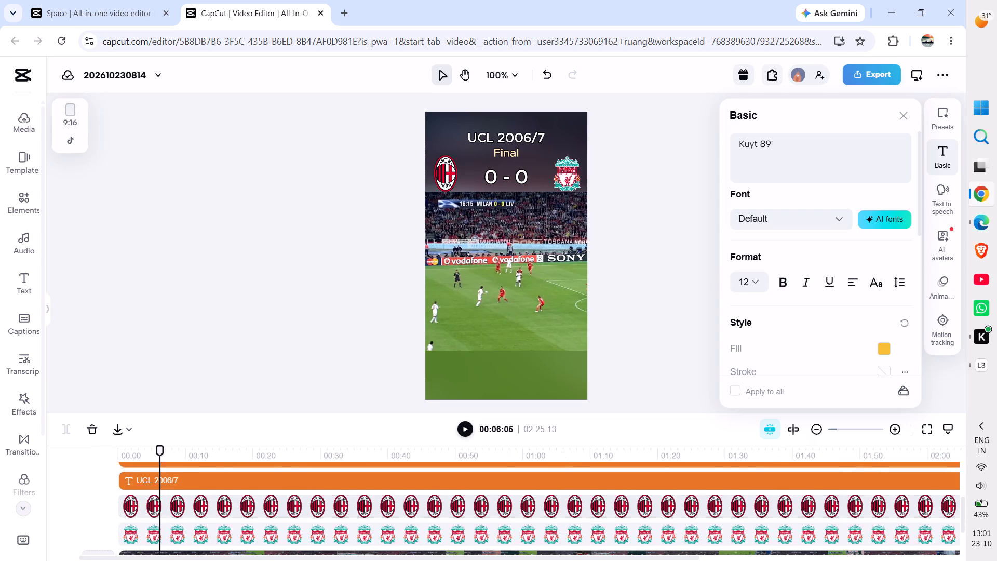
{"action": "left_click_drag", "start_coordinate": [159, 453], "coordinate": [94, 446]}
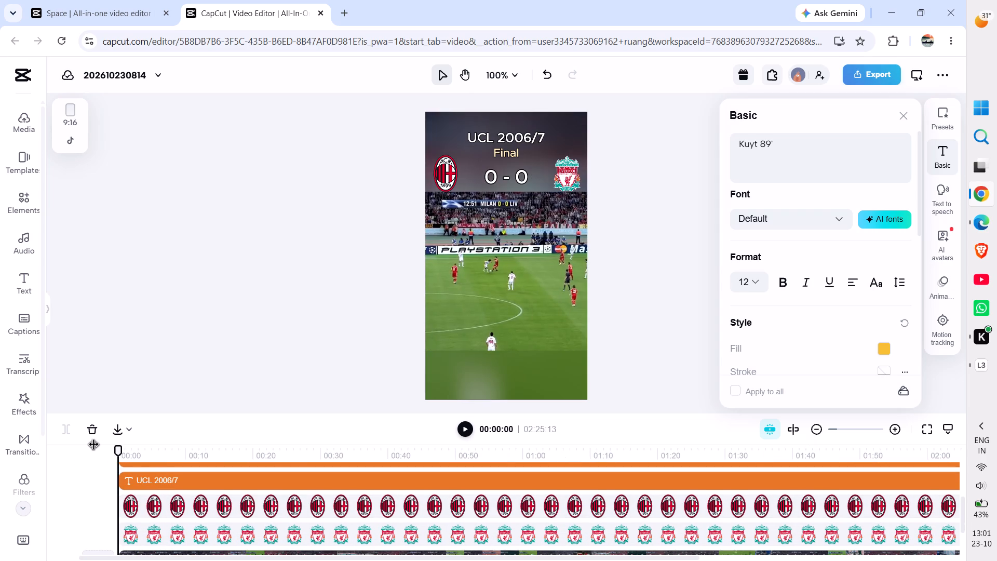
{"action": "key", "text": "space"}
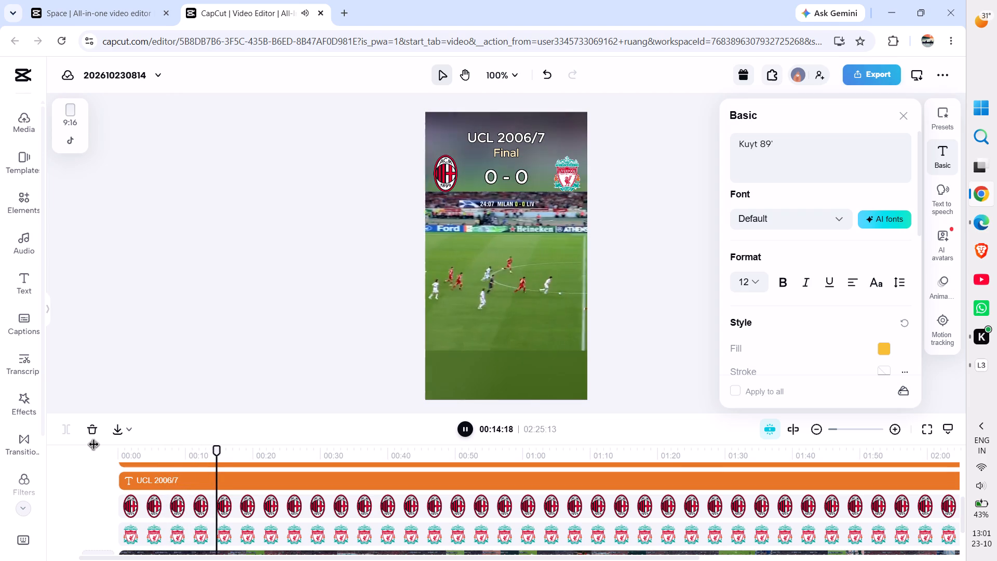
{"action": "key", "text": "space"}
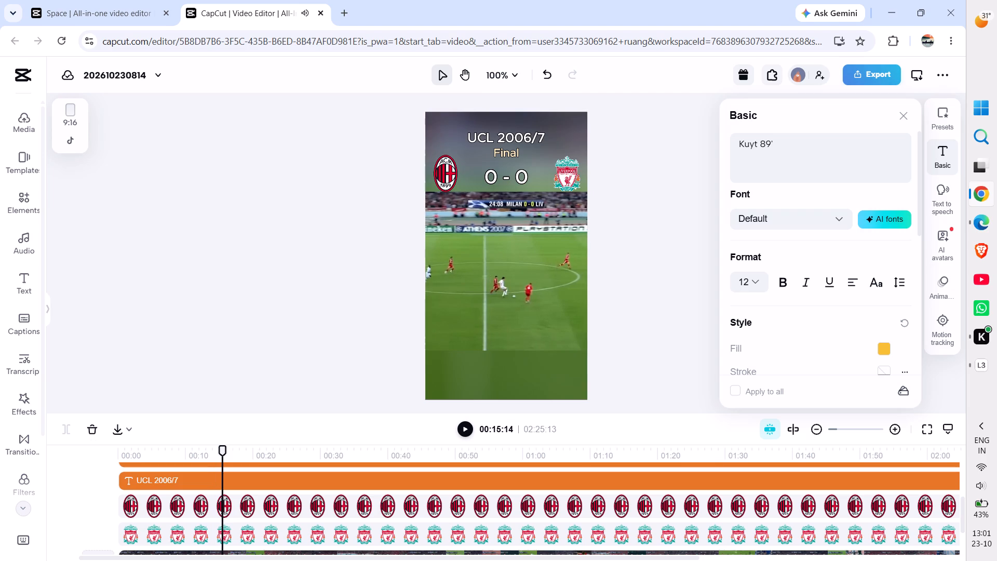
{"action": "left_click_drag", "start_coordinate": [222, 447], "coordinate": [88, 452]}
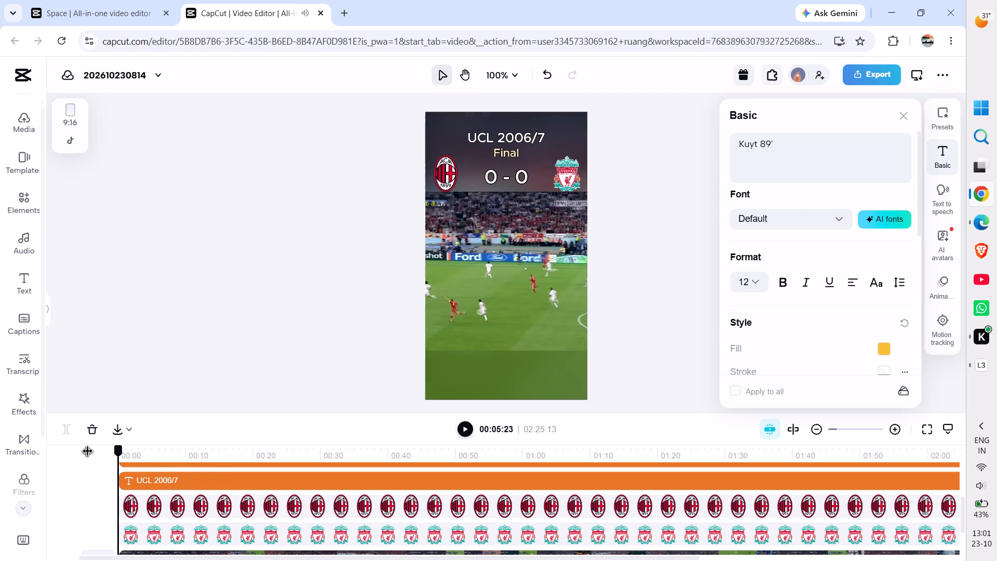
{"action": "left_click_drag", "start_coordinate": [88, 452], "coordinate": [17, 457]}
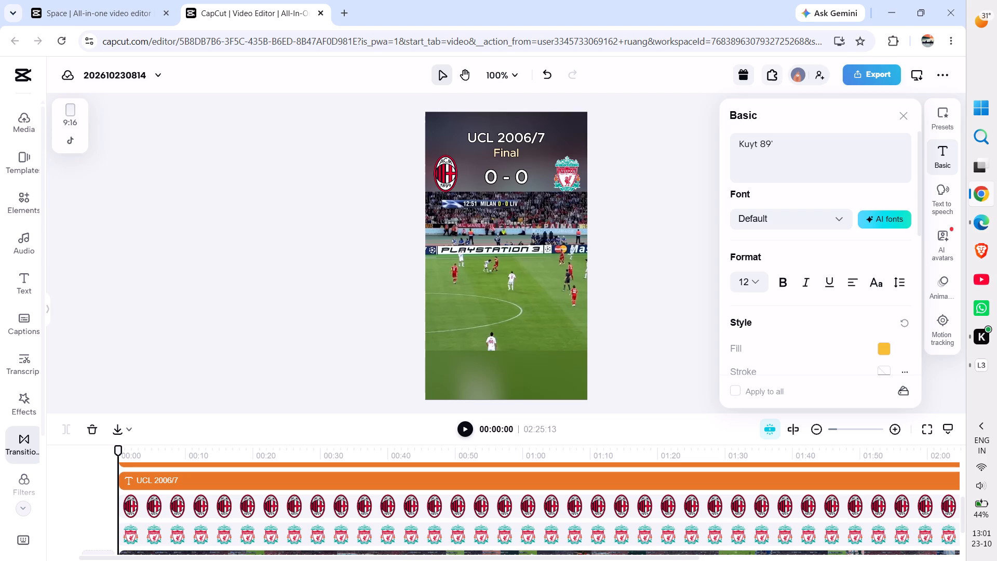
{"action": "scroll", "coordinate": [160, 513], "scroll_direction": "up", "scroll_amount": 1}
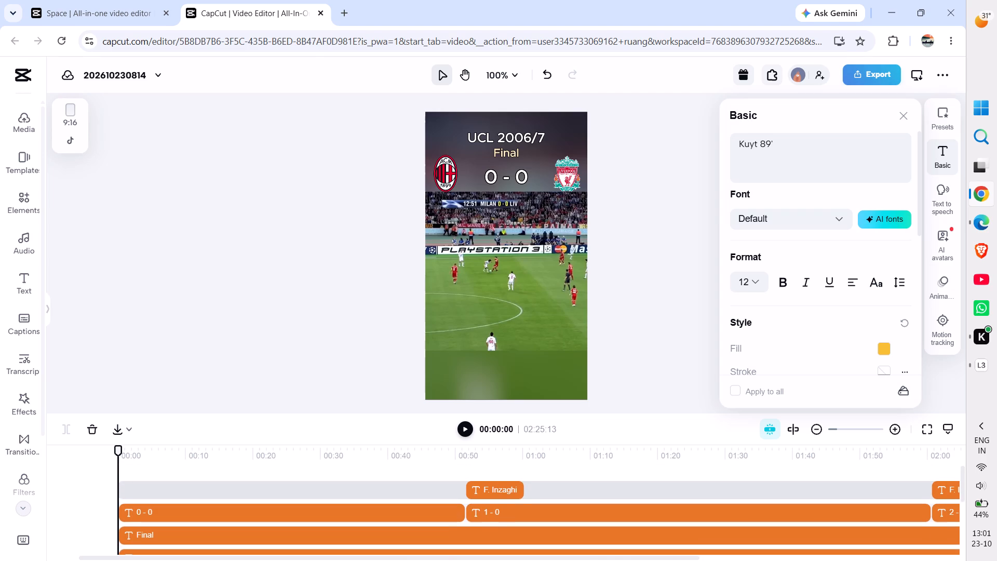
Play the project from 00:00:00 to about 00:16:21 to review the opening match footage.
{"action": "scroll", "coordinate": [160, 513], "scroll_direction": "up", "scroll_amount": 1}
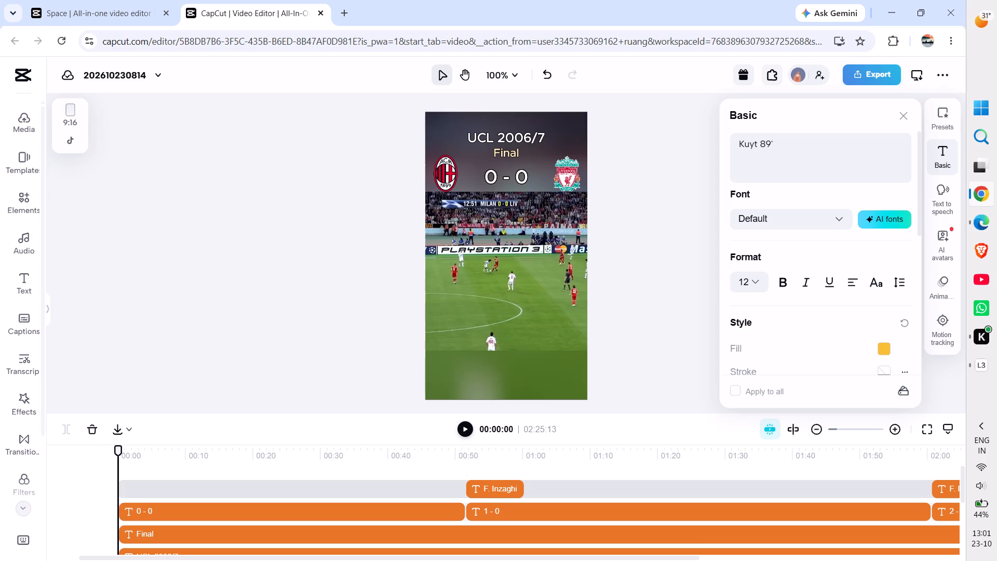
{"action": "key", "text": "space"}
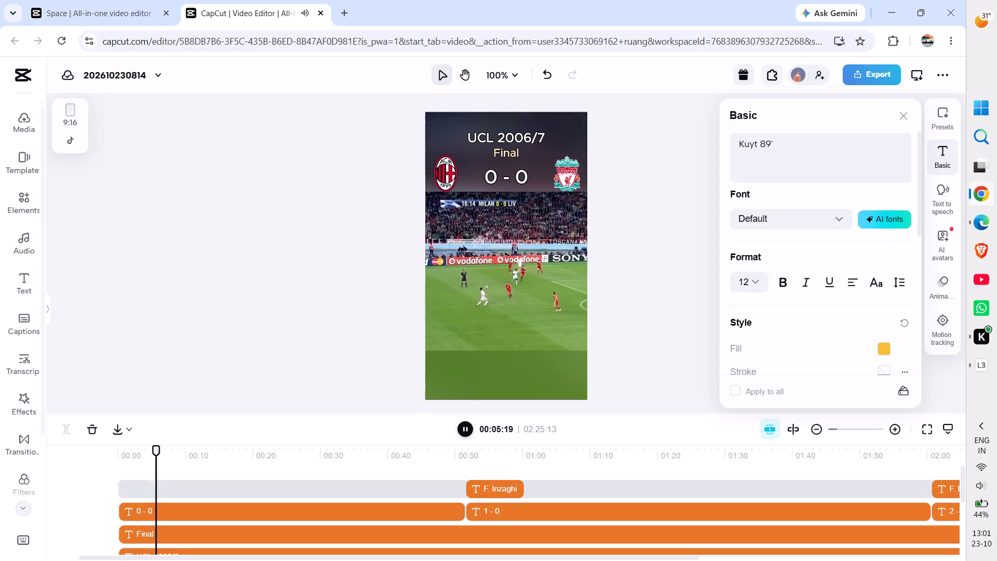
{"action": "key", "text": "space"}
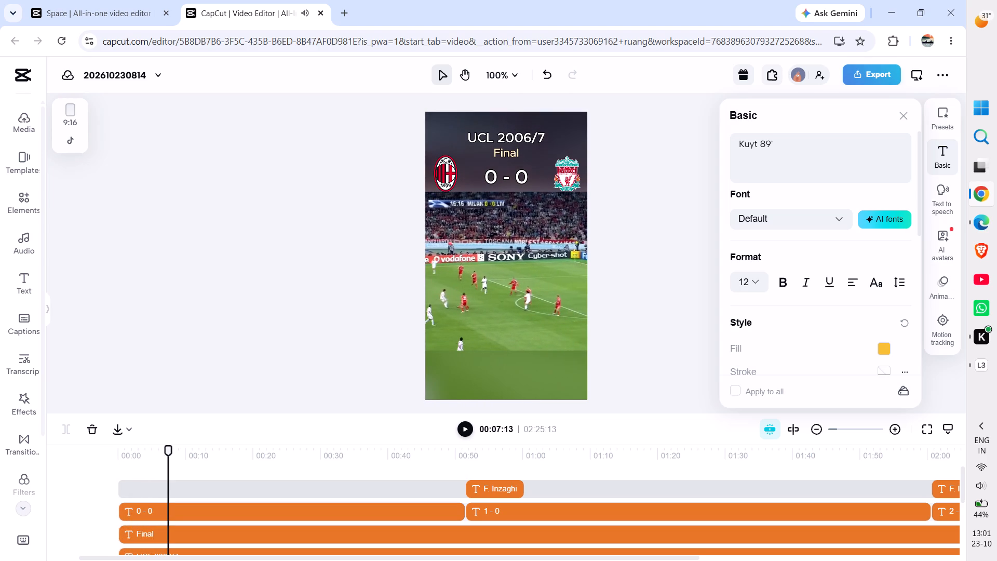
{"action": "key", "text": "space"}
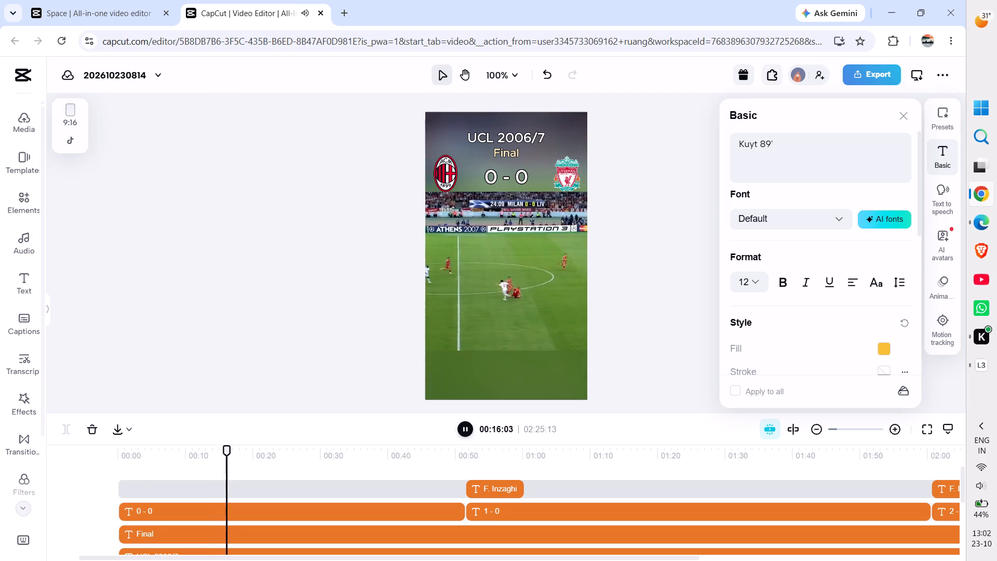
{"action": "key", "text": "space"}
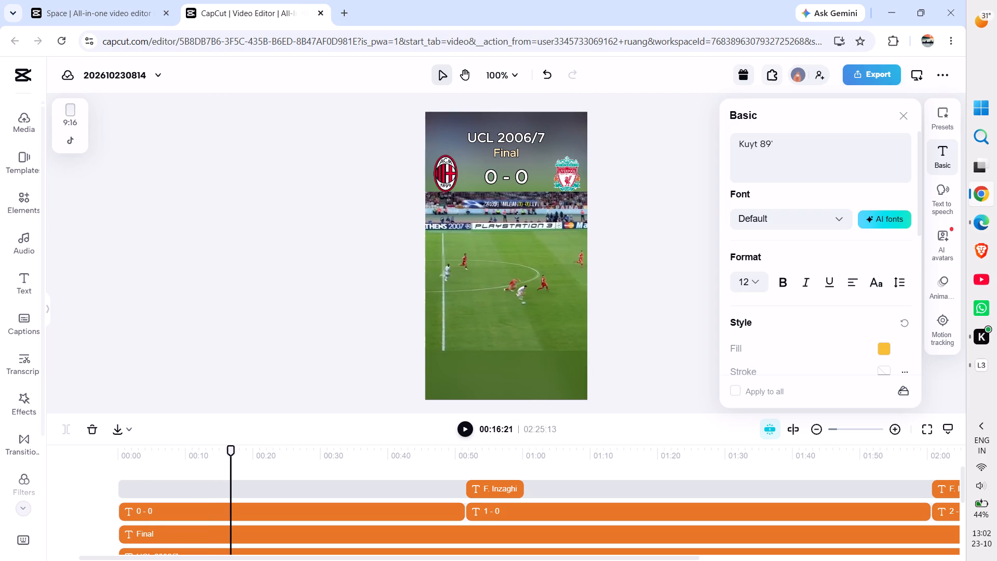
Split the 0 - 0, Final and UCL 2006/7 texts at 00:14:13, where the footage changes to the next scene.
{"action": "left_click", "coordinate": [897, 426]}
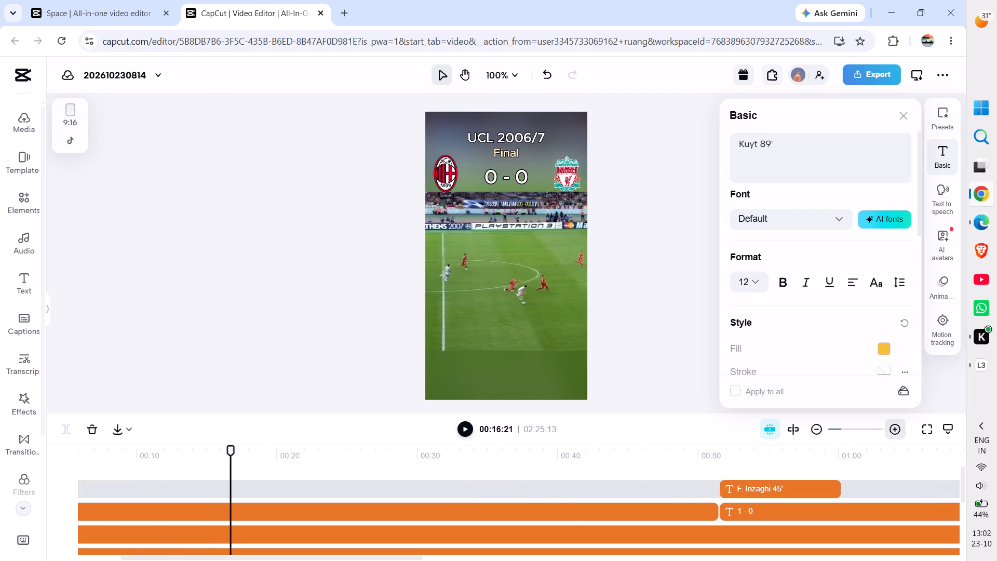
{"action": "left_click", "coordinate": [897, 426]}
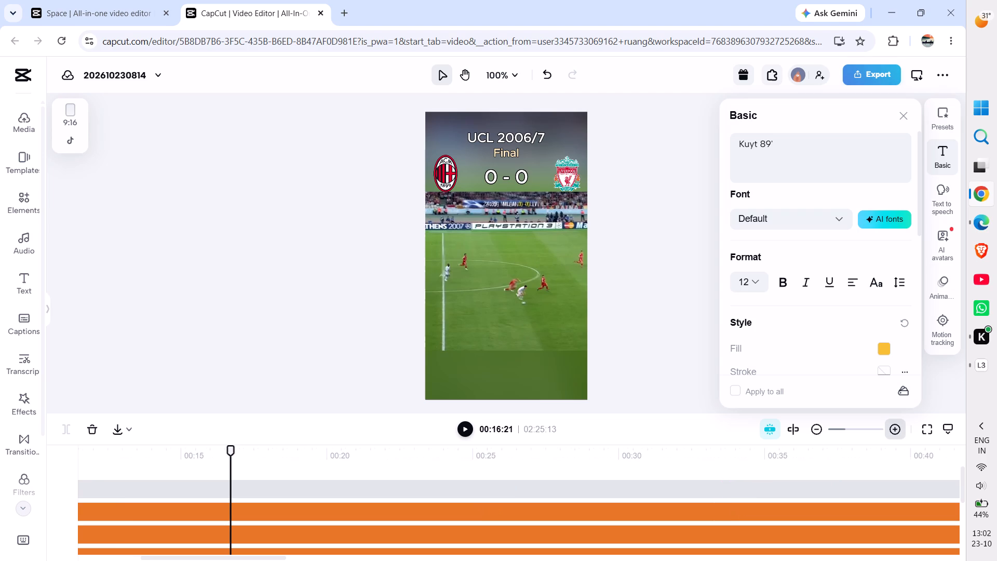
{"action": "scroll", "coordinate": [388, 497], "scroll_direction": "right", "scroll_amount": 2}
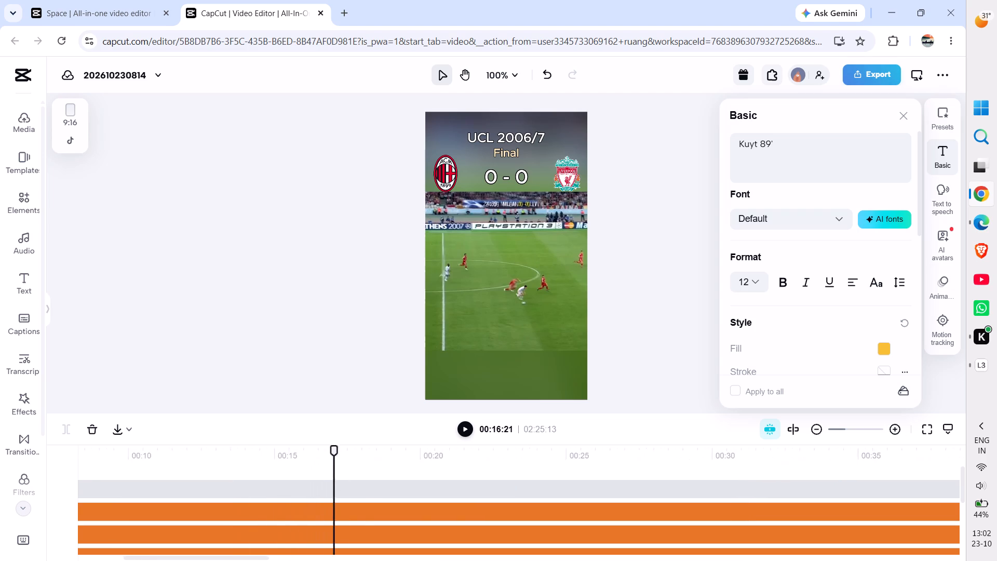
{"action": "scroll", "coordinate": [388, 497], "scroll_direction": "right", "scroll_amount": 1}
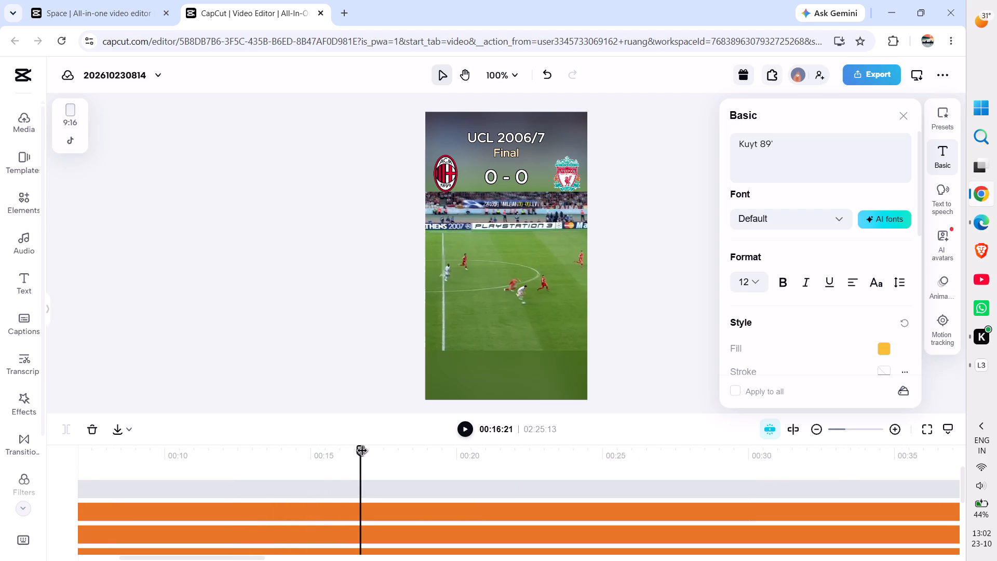
{"action": "left_click_drag", "start_coordinate": [362, 452], "coordinate": [340, 457]}
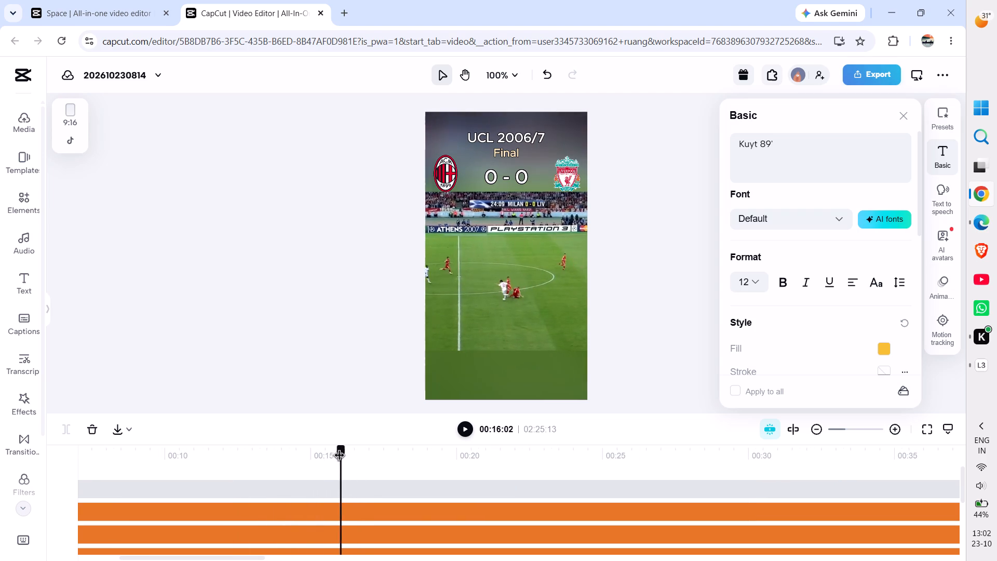
{"action": "left_click_drag", "start_coordinate": [340, 457], "coordinate": [316, 457]}
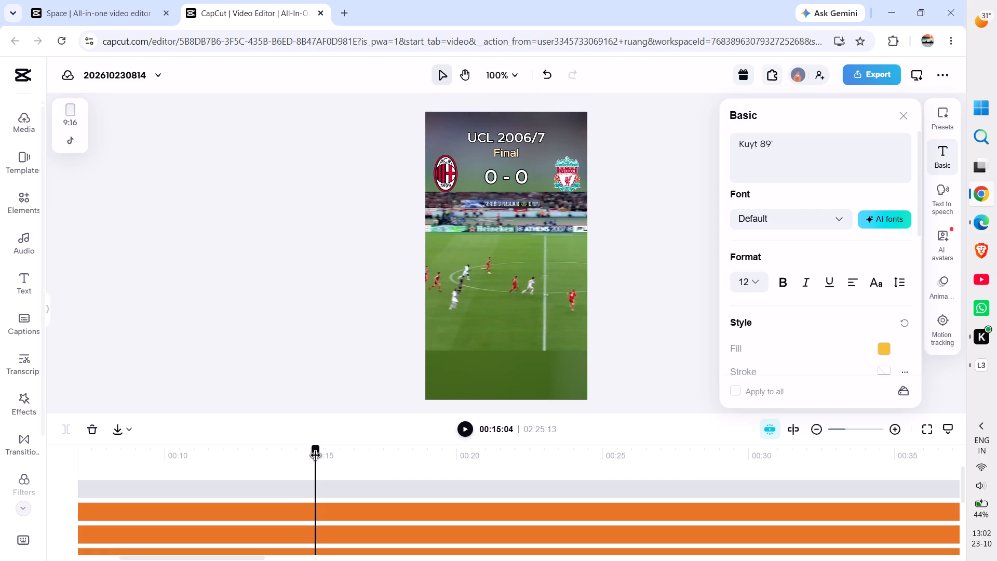
{"action": "left_click_drag", "start_coordinate": [316, 457], "coordinate": [292, 457]}
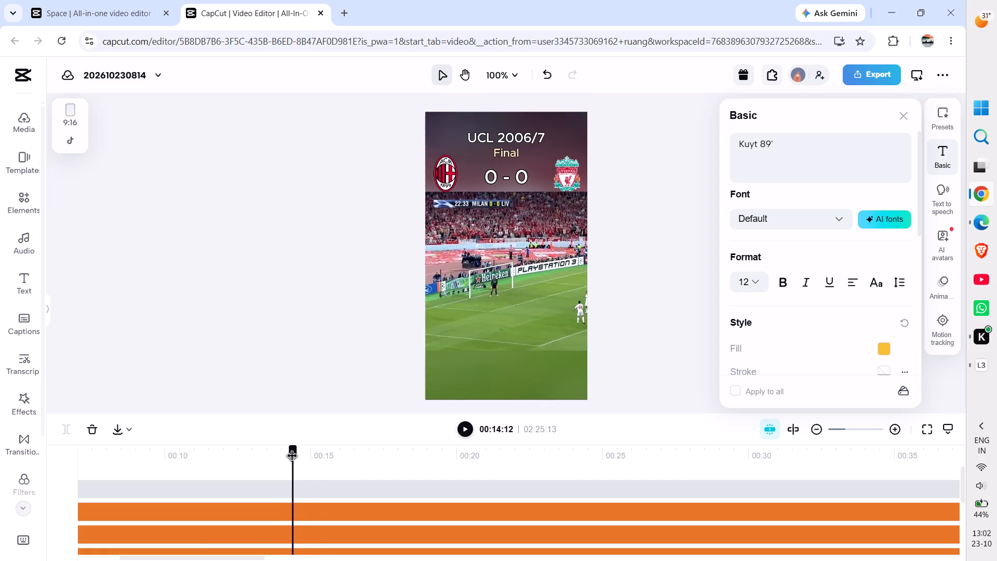
{"action": "left_click_drag", "start_coordinate": [292, 457], "coordinate": [297, 460]}
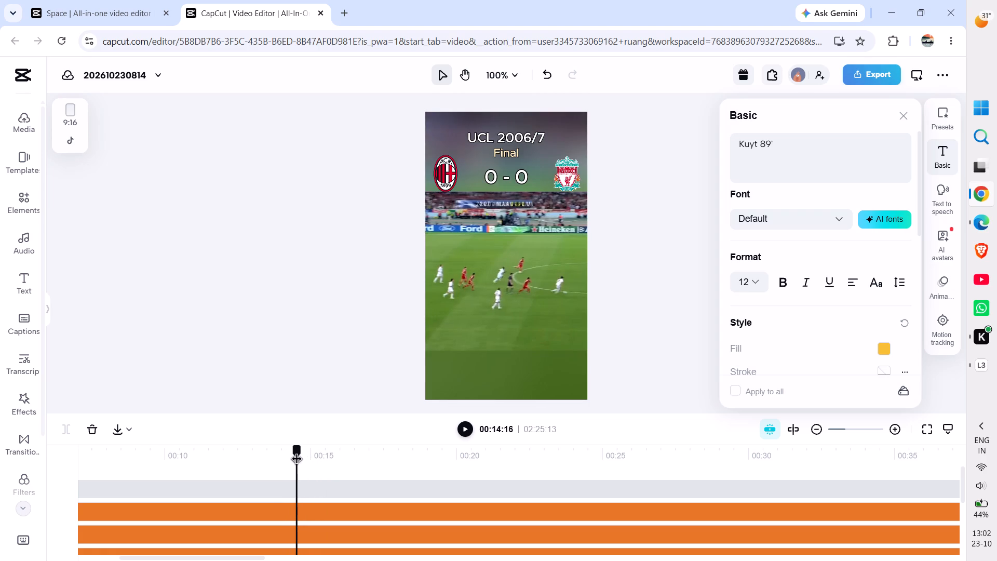
{"action": "left_click_drag", "start_coordinate": [297, 460], "coordinate": [295, 460]}
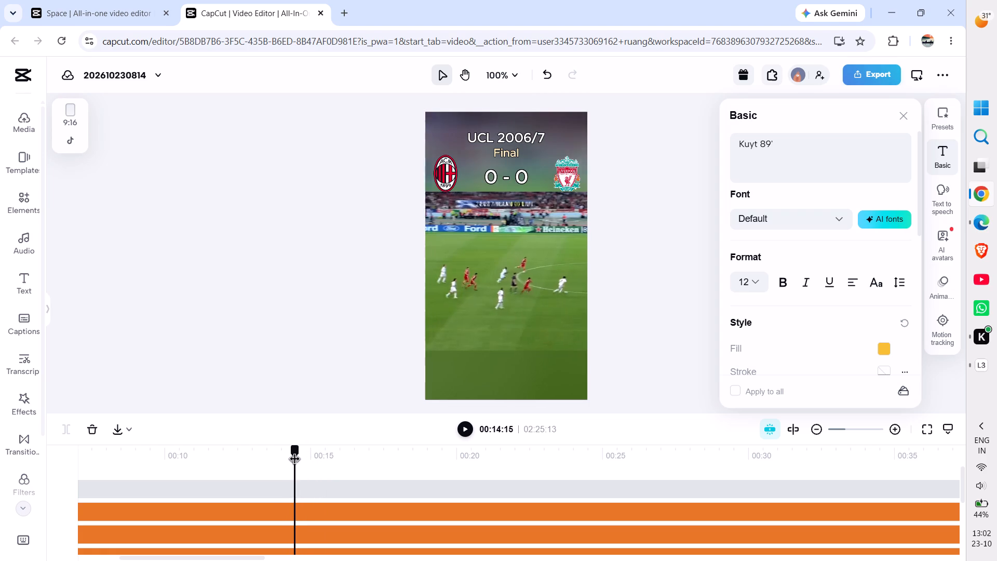
{"action": "left_click_drag", "start_coordinate": [295, 460], "coordinate": [294, 460]}
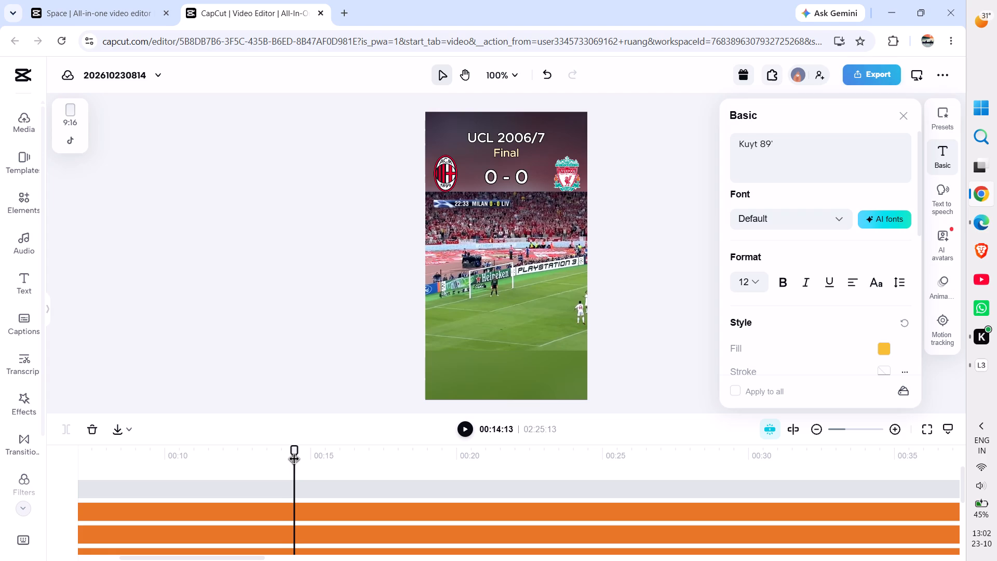
{"action": "left_click", "coordinate": [294, 510]}
{"action": "scroll", "coordinate": [294, 510], "scroll_direction": "down", "scroll_amount": 1}
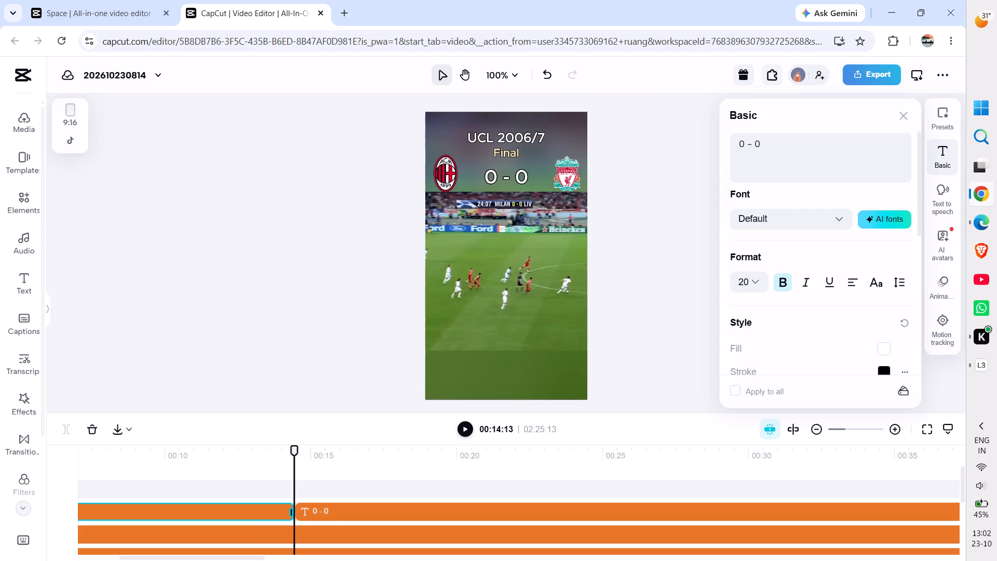
{"action": "scroll", "coordinate": [325, 518], "scroll_direction": "down", "scroll_amount": 1}
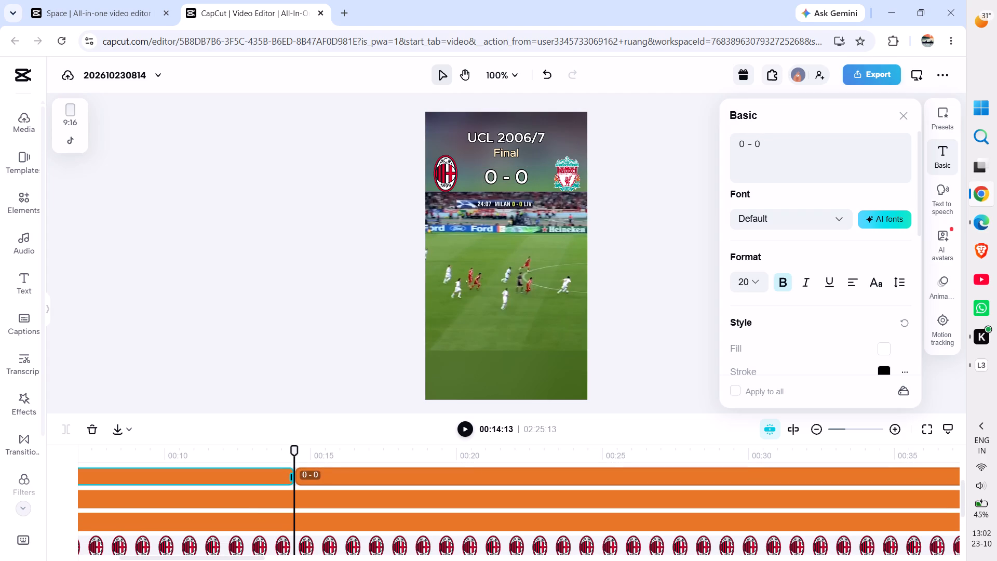
{"action": "left_click", "coordinate": [293, 496]}
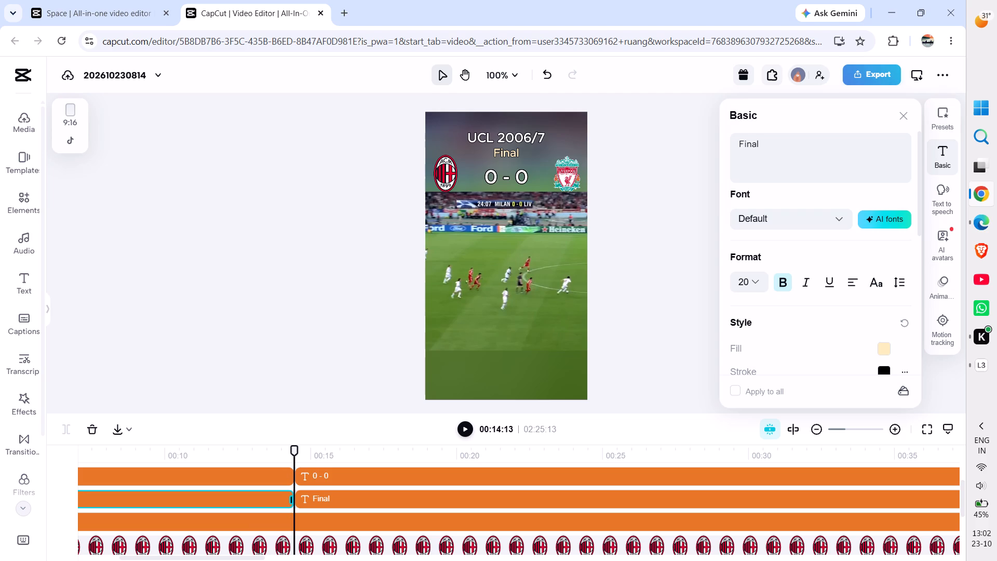
{"action": "left_click", "coordinate": [293, 522]}
Split the AC Milan logo, the Liverpool logo and the main video at 00:14:13.
{"action": "scroll", "coordinate": [326, 517], "scroll_direction": "down", "scroll_amount": 1}
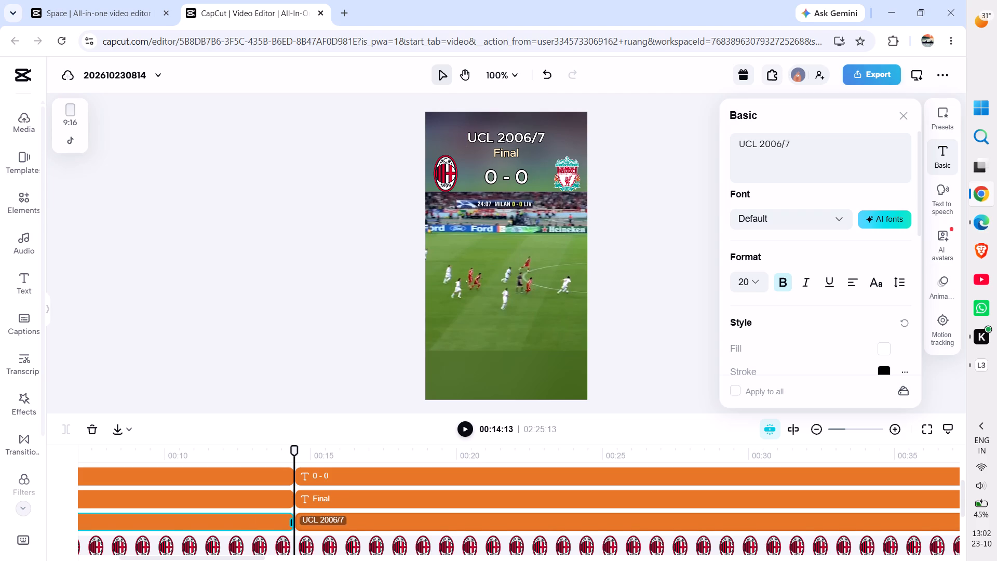
{"action": "scroll", "coordinate": [326, 517], "scroll_direction": "down", "scroll_amount": 1}
{"action": "left_click", "coordinate": [293, 499]}
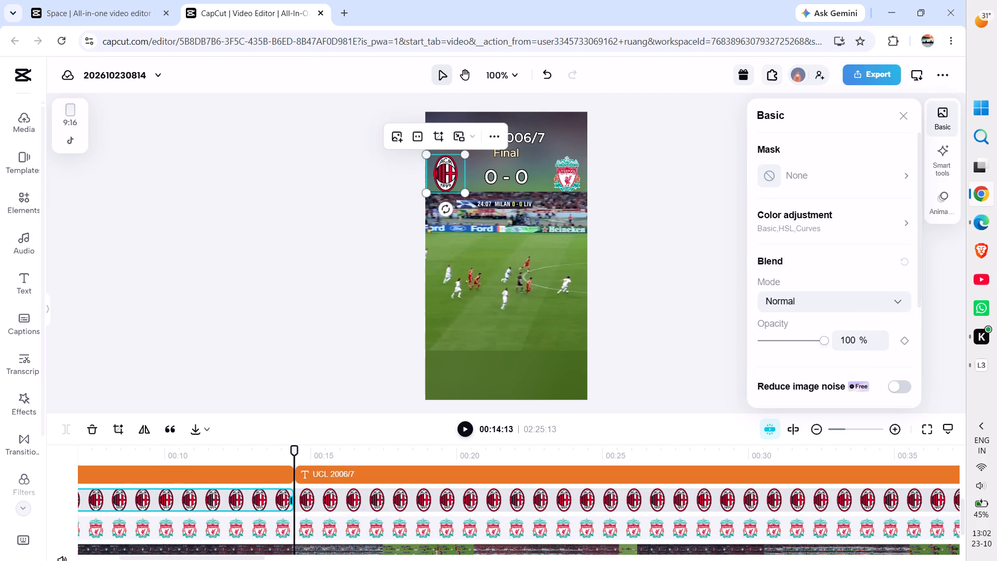
{"action": "left_click", "coordinate": [293, 526]}
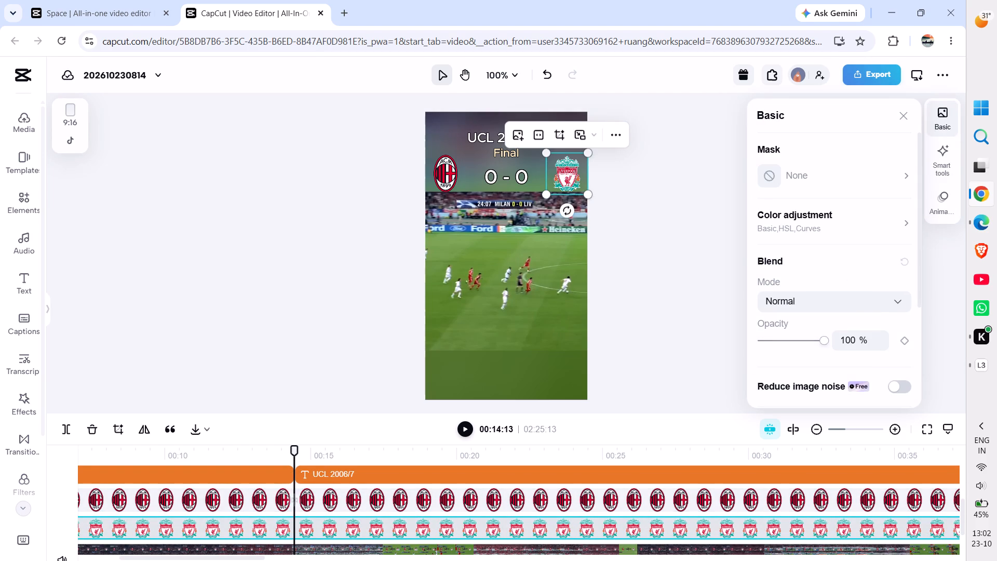
{"action": "left_click", "coordinate": [308, 503]}
{"action": "left_click", "coordinate": [311, 523]}
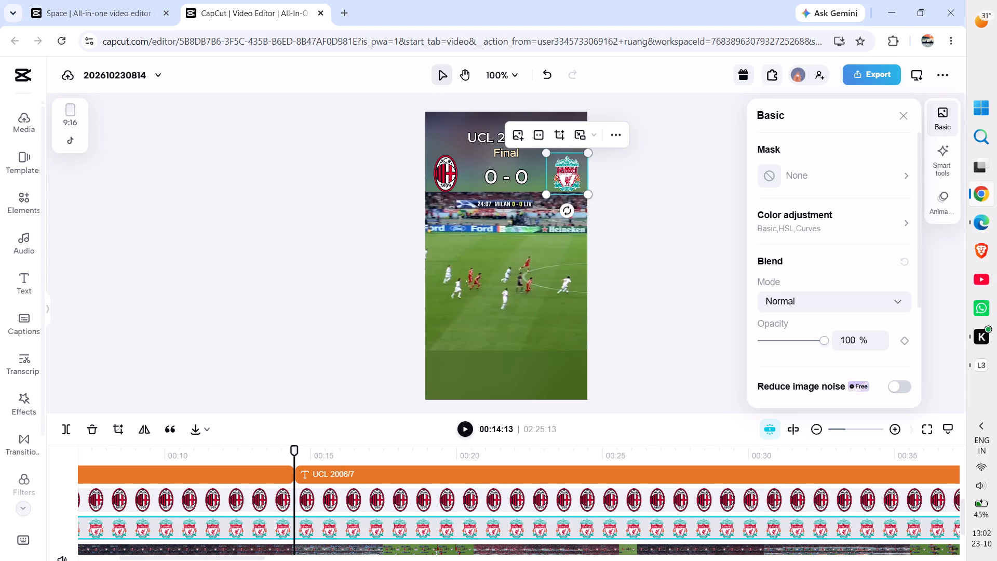
{"action": "left_click", "coordinate": [298, 523]}
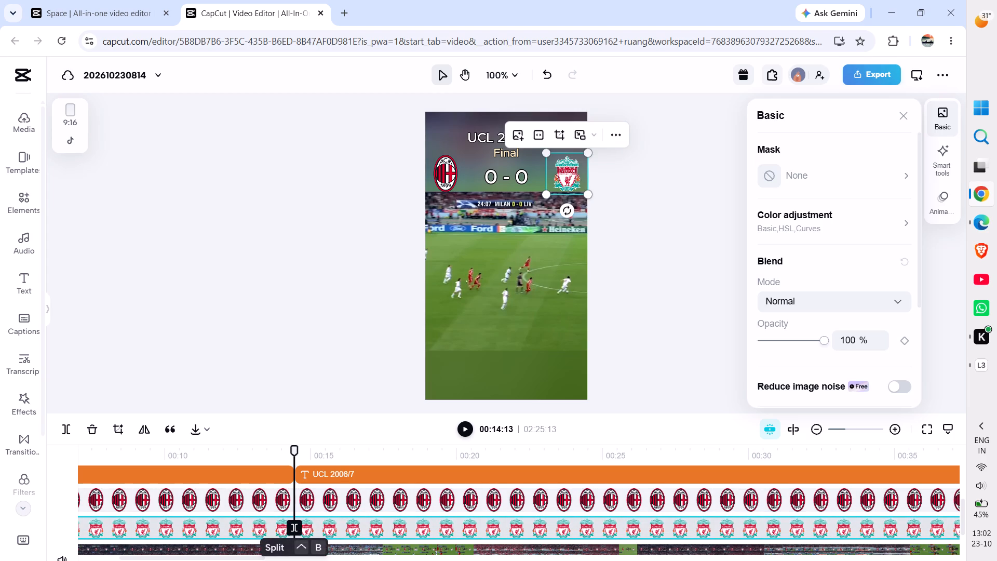
{"action": "scroll", "coordinate": [319, 523], "scroll_direction": "down", "scroll_amount": 1}
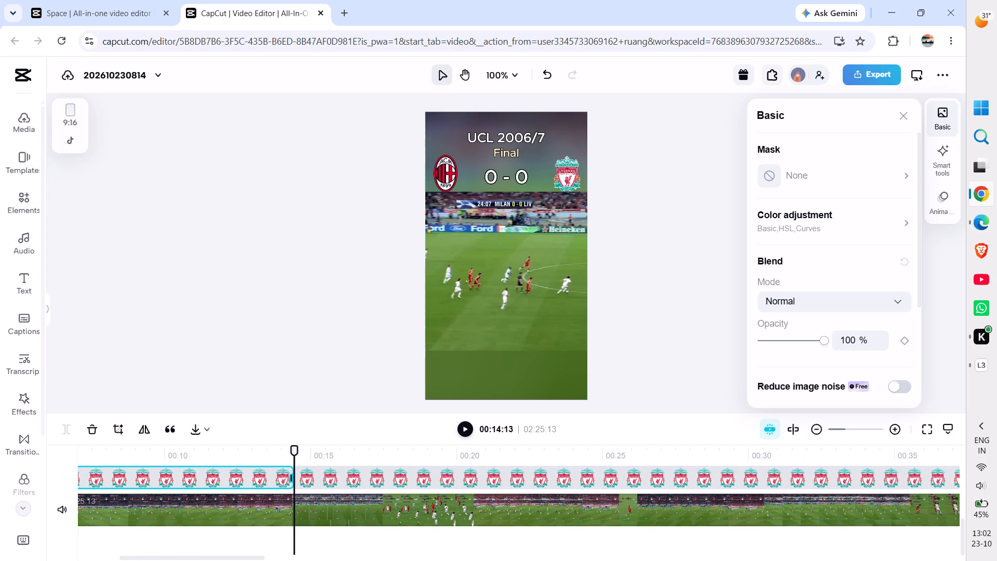
{"action": "left_click", "coordinate": [293, 507]}
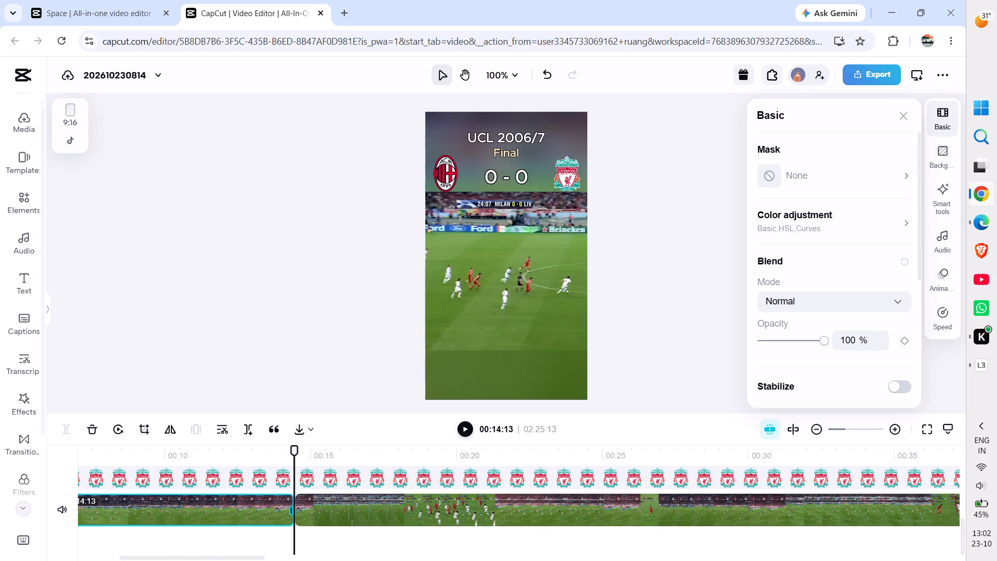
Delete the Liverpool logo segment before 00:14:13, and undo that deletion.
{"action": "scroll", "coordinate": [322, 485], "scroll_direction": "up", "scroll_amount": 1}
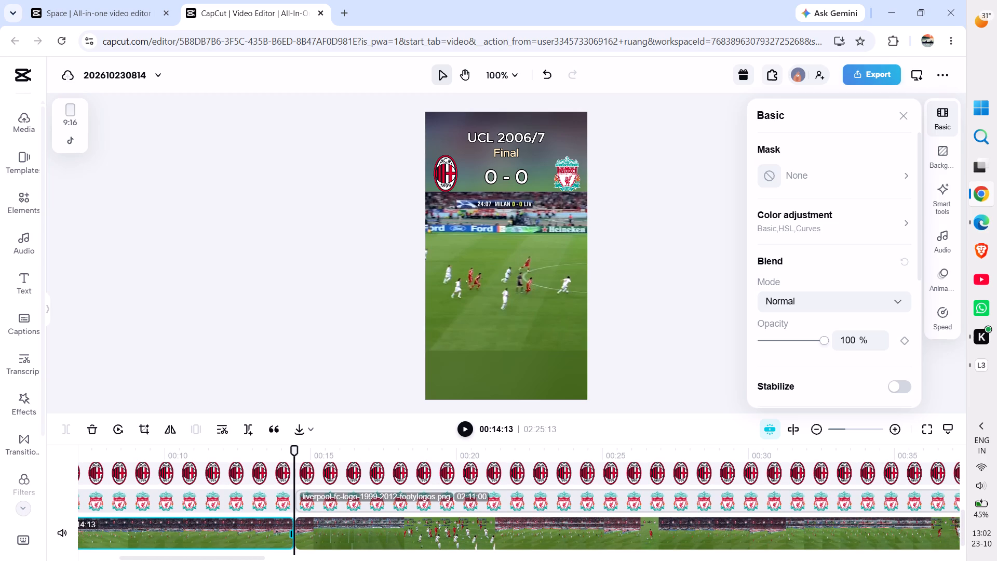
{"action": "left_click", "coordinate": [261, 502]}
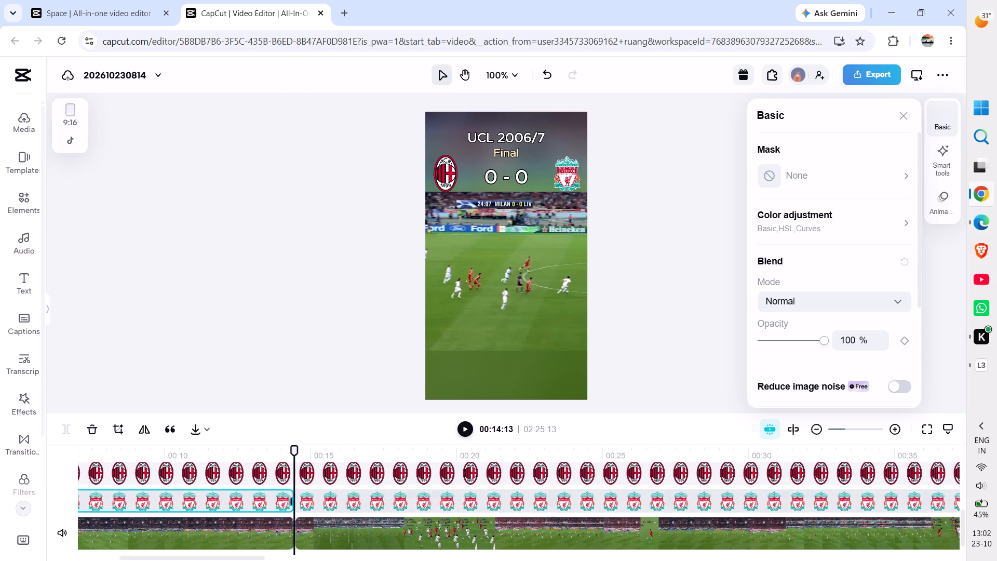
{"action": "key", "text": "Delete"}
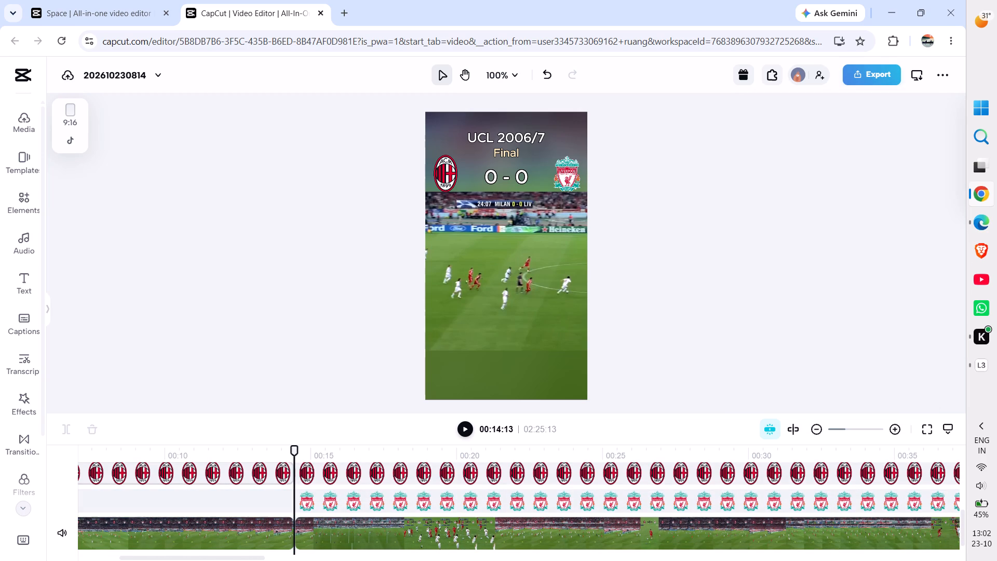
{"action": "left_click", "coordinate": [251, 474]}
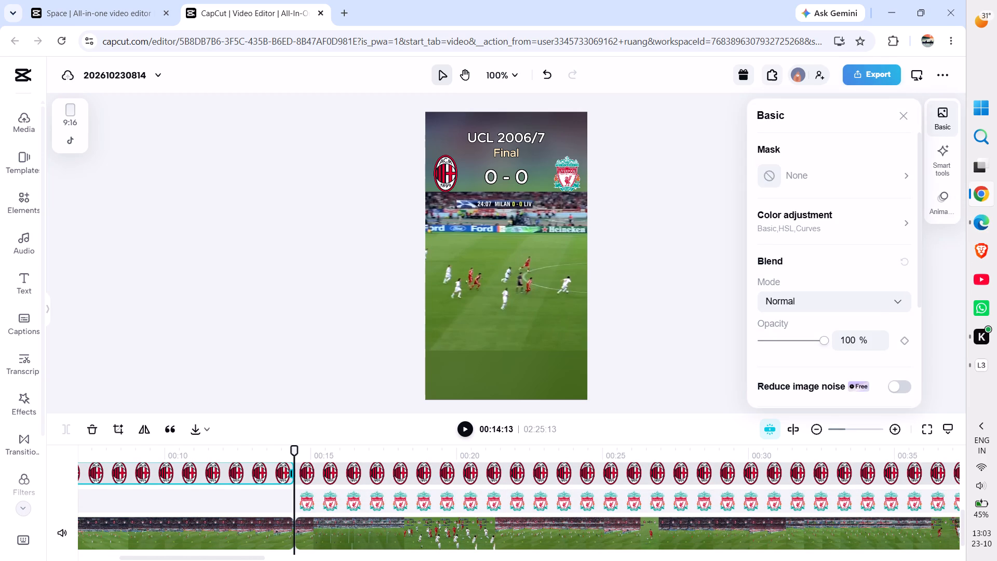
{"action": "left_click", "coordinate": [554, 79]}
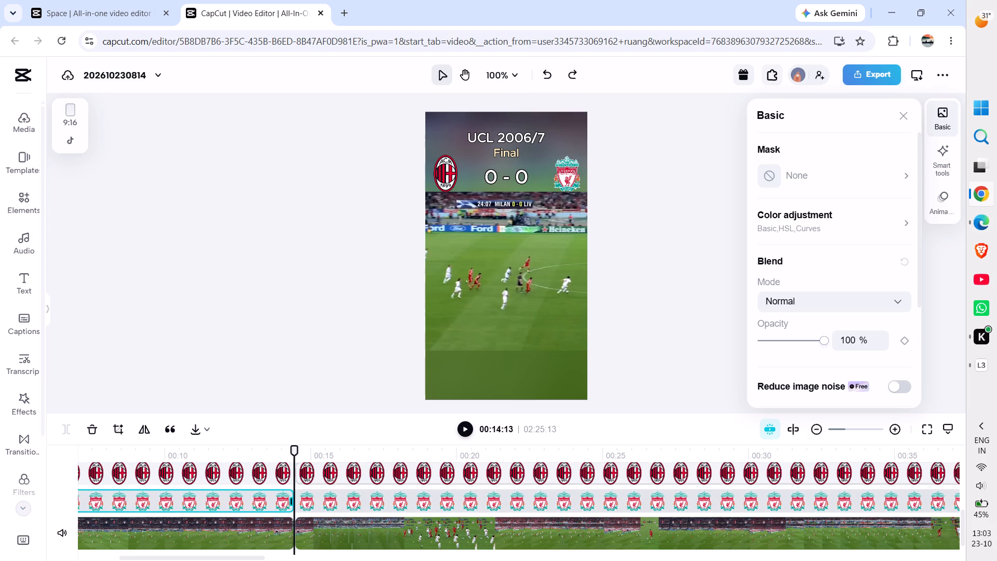
Play the project from 00:14:13 to about 00:25:14 to review the footage after the split.
{"action": "scroll", "coordinate": [335, 491], "scroll_direction": "up", "scroll_amount": 3}
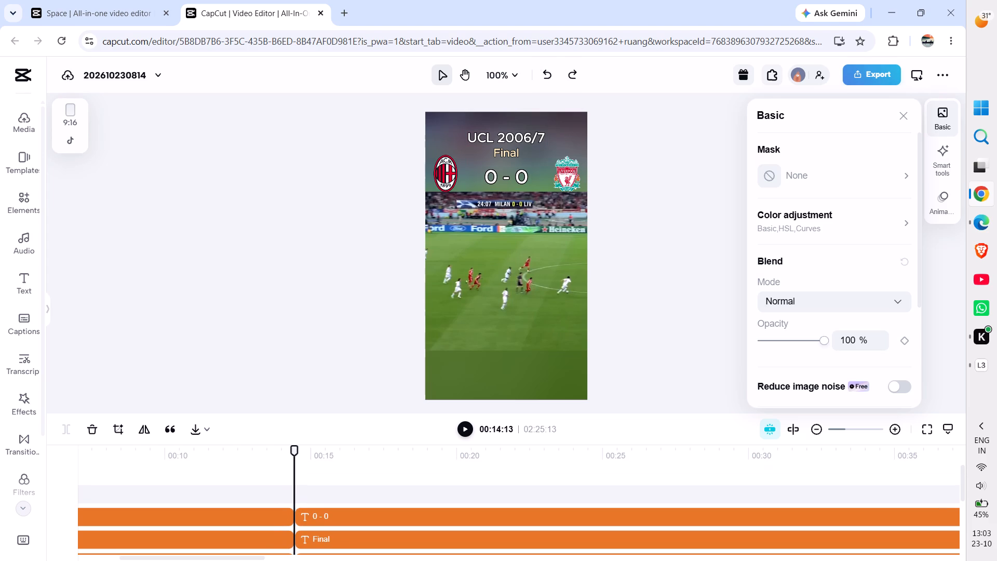
{"action": "key", "text": "space"}
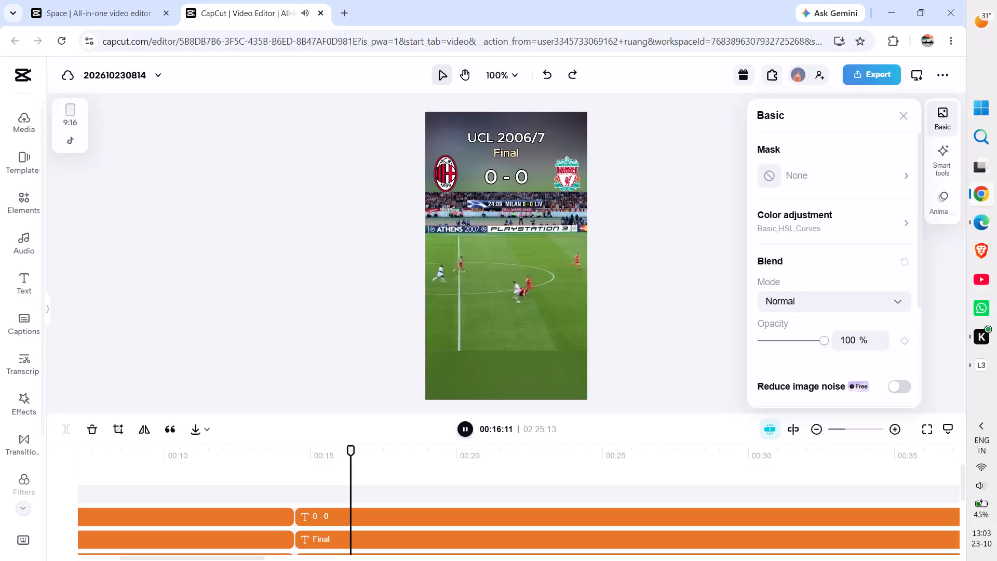
{"action": "key", "text": "space"}
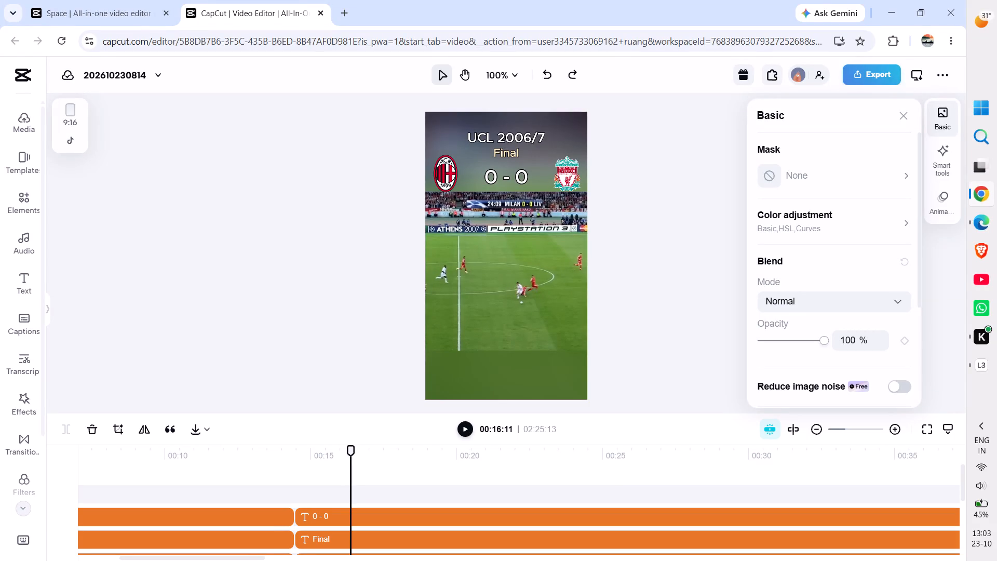
{"action": "left_click", "coordinate": [291, 282]}
{"action": "key", "text": "space"}
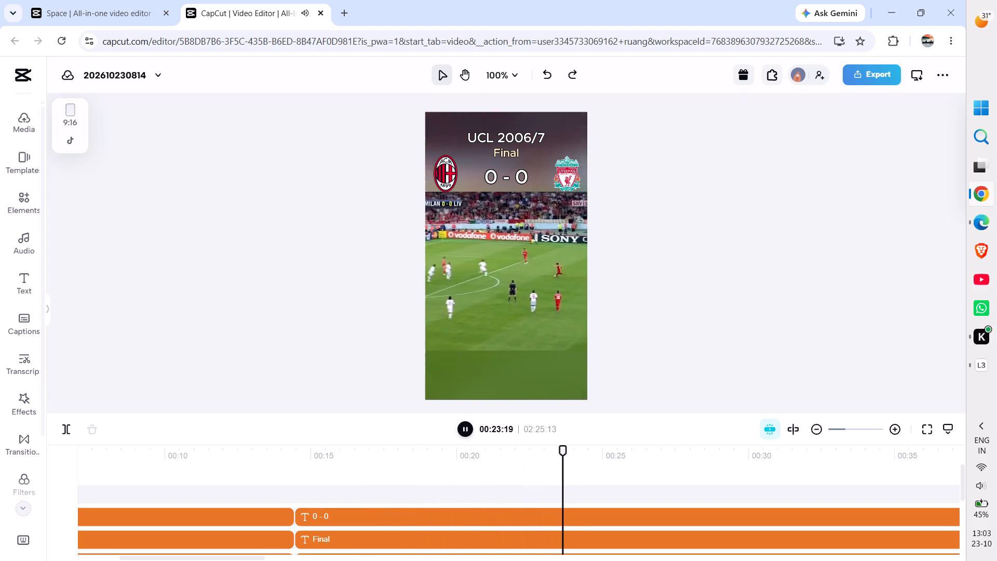
{"action": "key", "text": "space"}
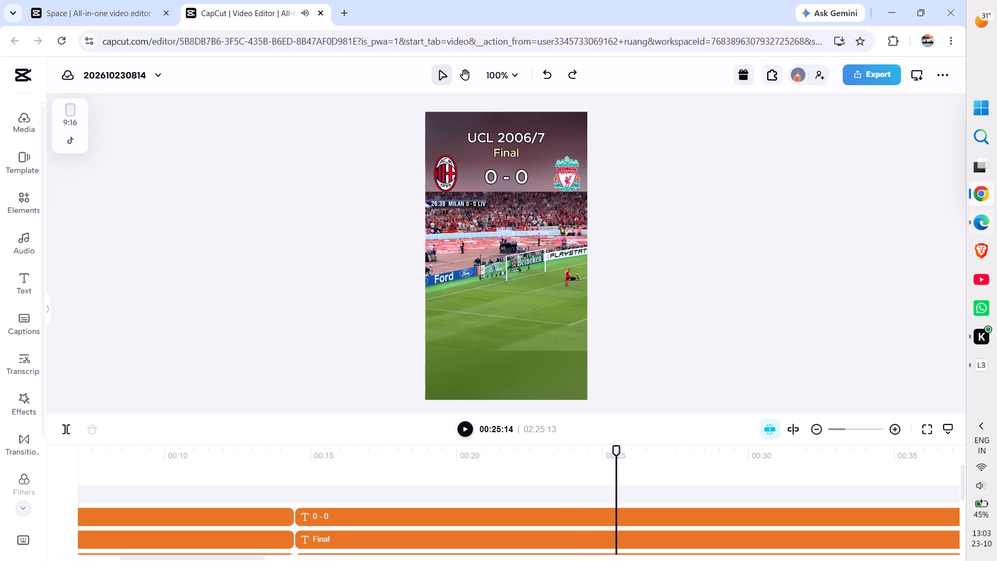
Switch to Microsoft Edge and show the COCKROACH Complete Chapter video on YouTube.
{"action": "left_click", "coordinate": [980, 230]}
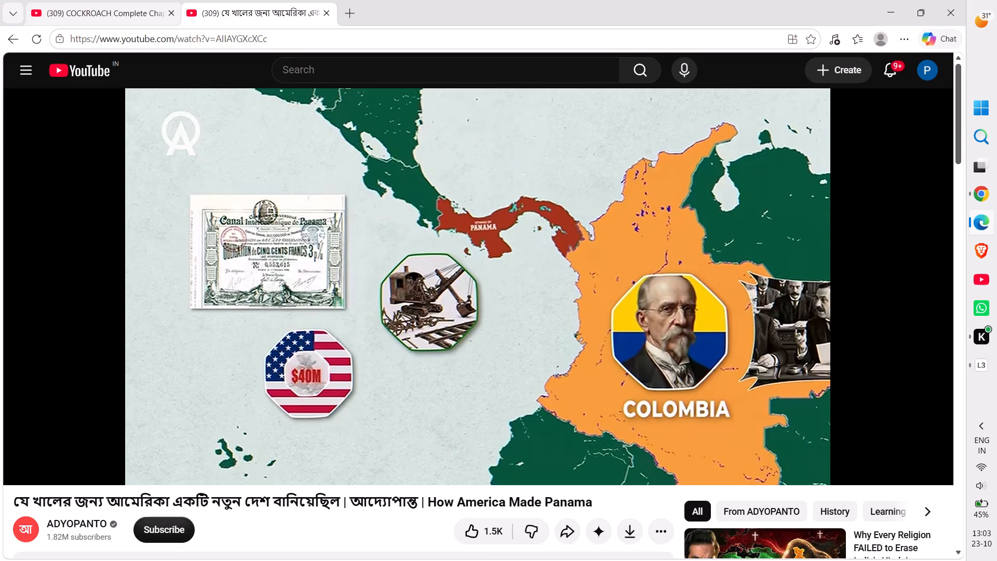
{"action": "left_click", "coordinate": [90, 1]}
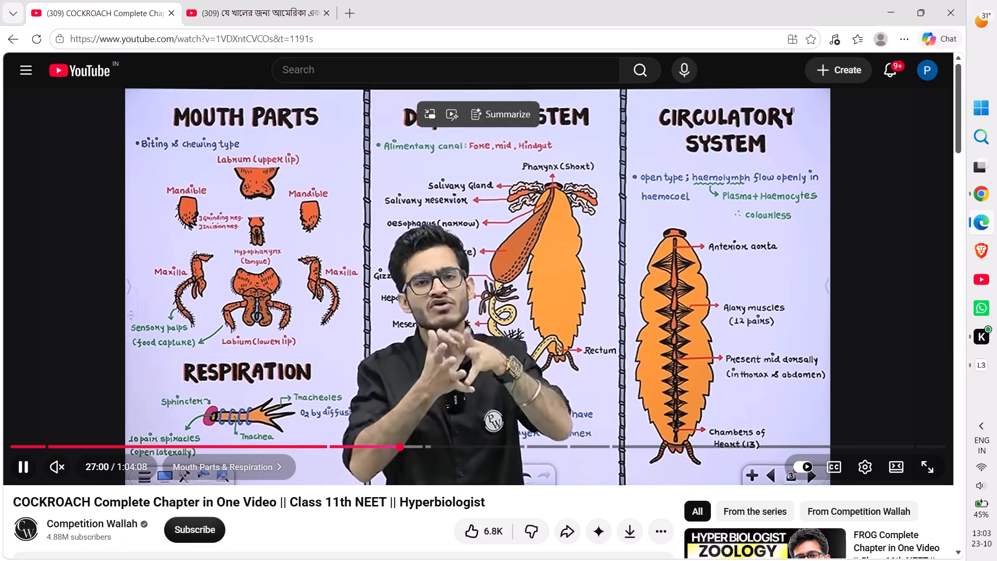
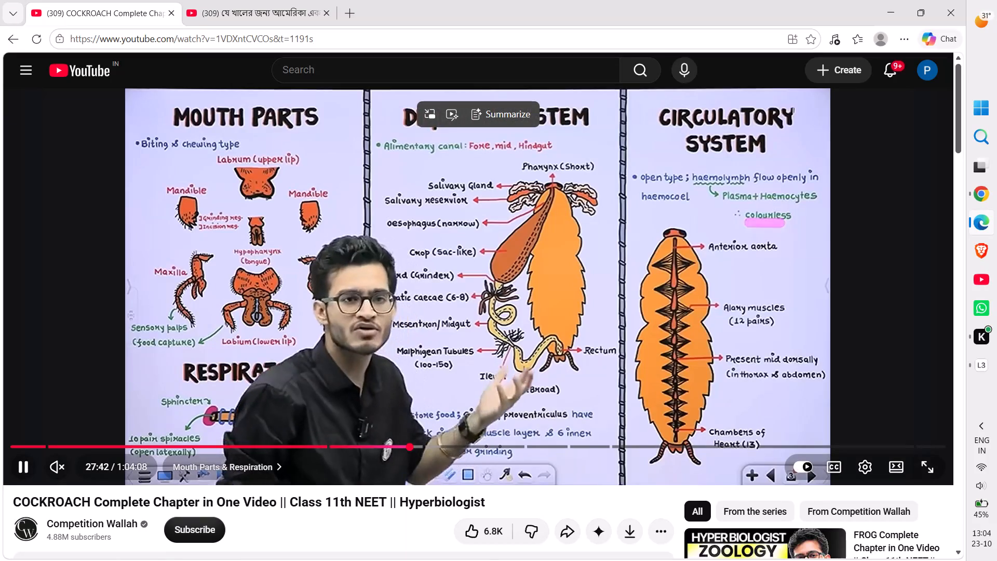
Pause the COCKROACH Complete Chapter video, glance at the How America Made Panama video, and switch back to CapCut in Google Chrome.
{"action": "left_click", "coordinate": [225, 269]}
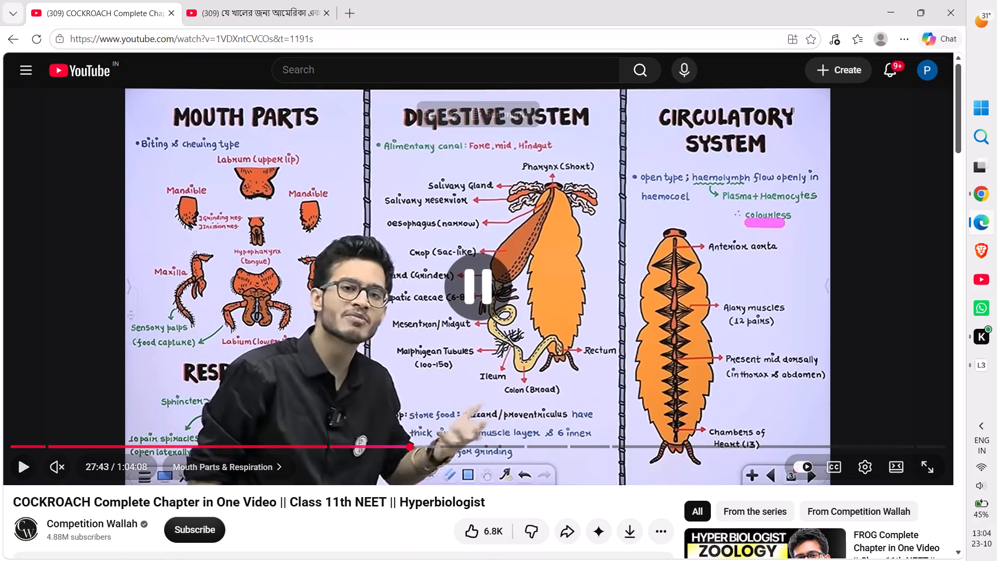
{"action": "left_click", "coordinate": [249, 1]}
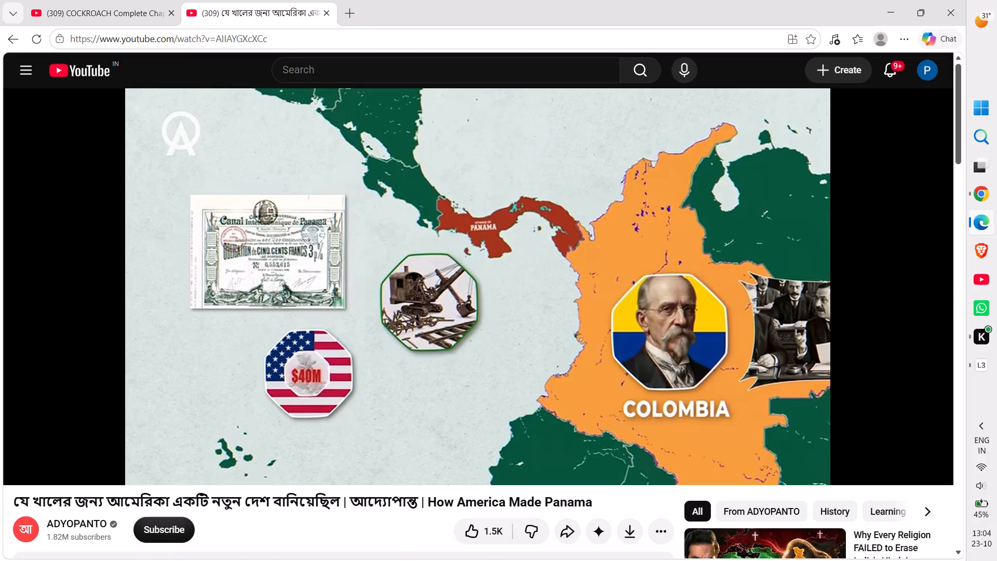
{"action": "left_click", "coordinate": [113, 5]}
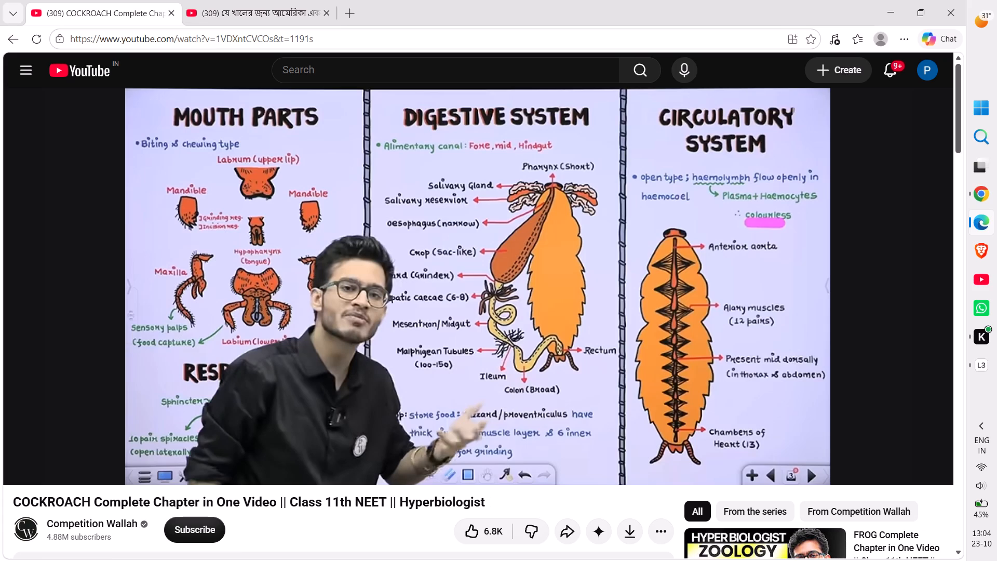
{"action": "left_click", "coordinate": [981, 195]}
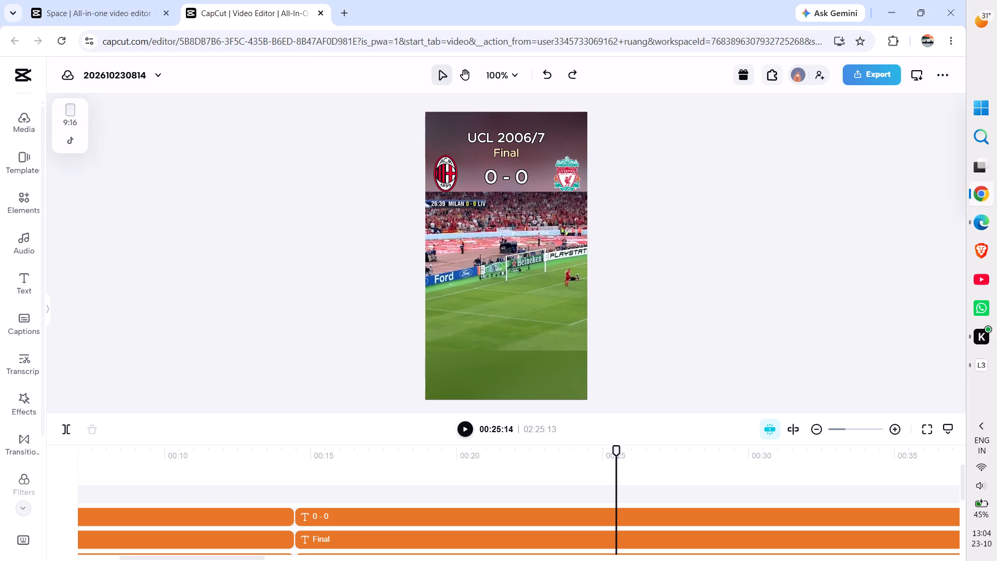
Play the project from 00:25:14 to about 00:44:02 to review the footage and find the next cut point.
{"action": "key", "text": "space"}
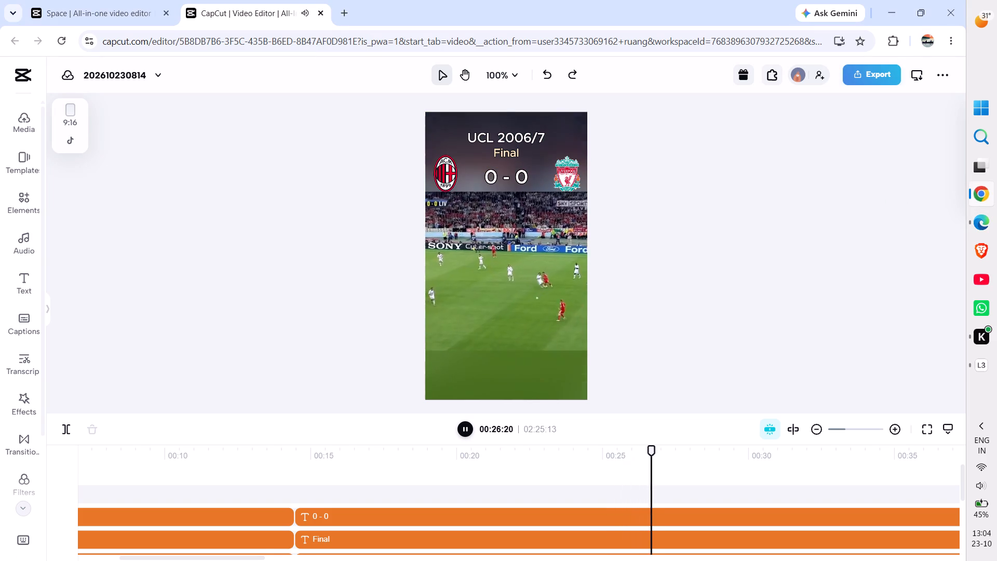
{"action": "key", "text": "space"}
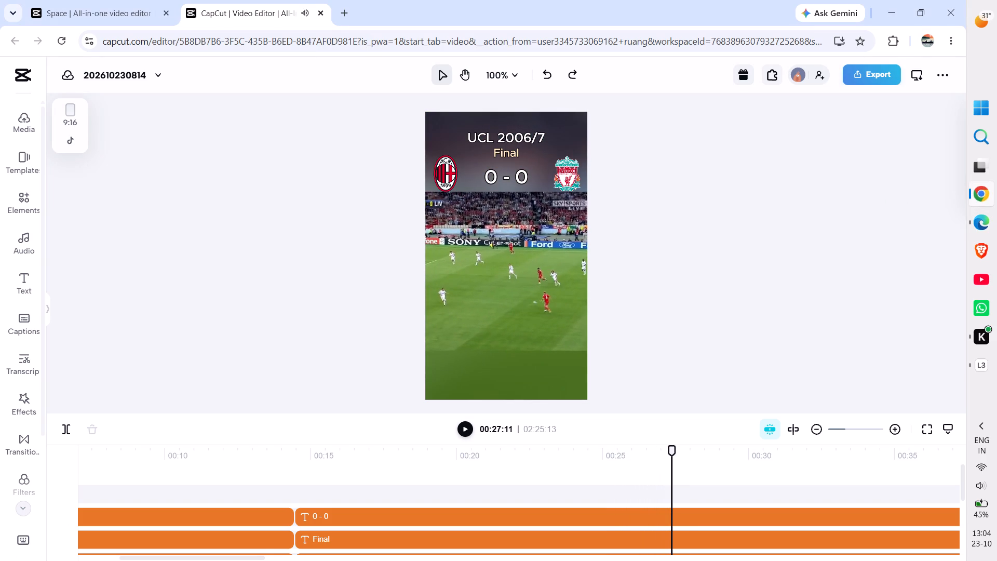
{"action": "key", "text": "space"}
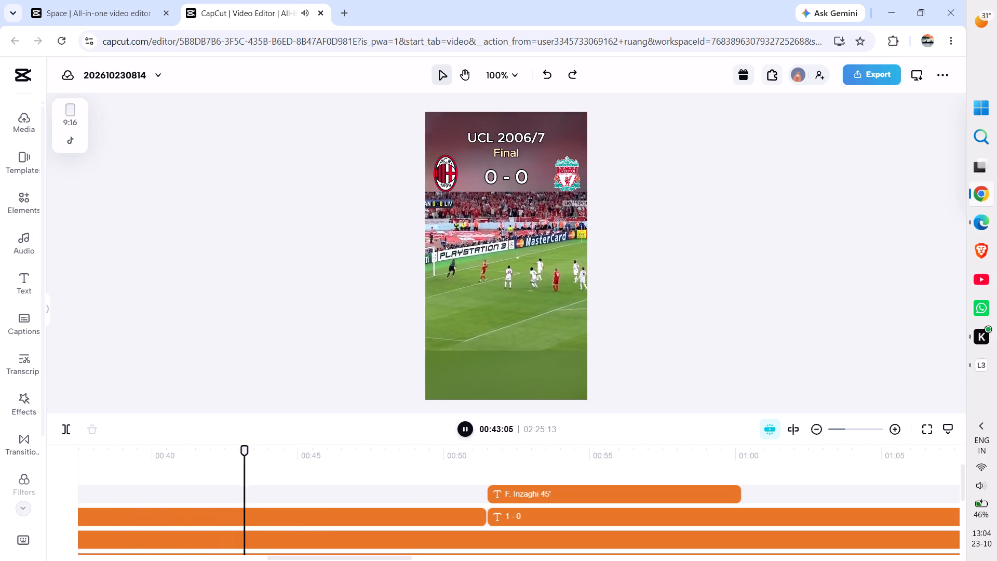
{"action": "key", "text": "space"}
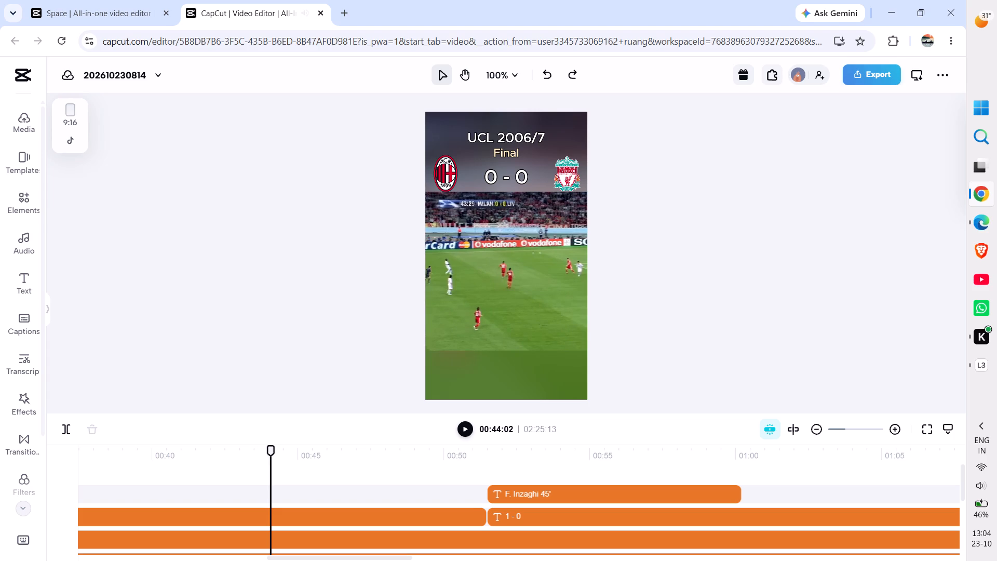
Split the 0 - 0, Final and UCL 2006/7 text overlays at 00:43:13.
{"action": "left_click_drag", "start_coordinate": [272, 448], "coordinate": [264, 450]}
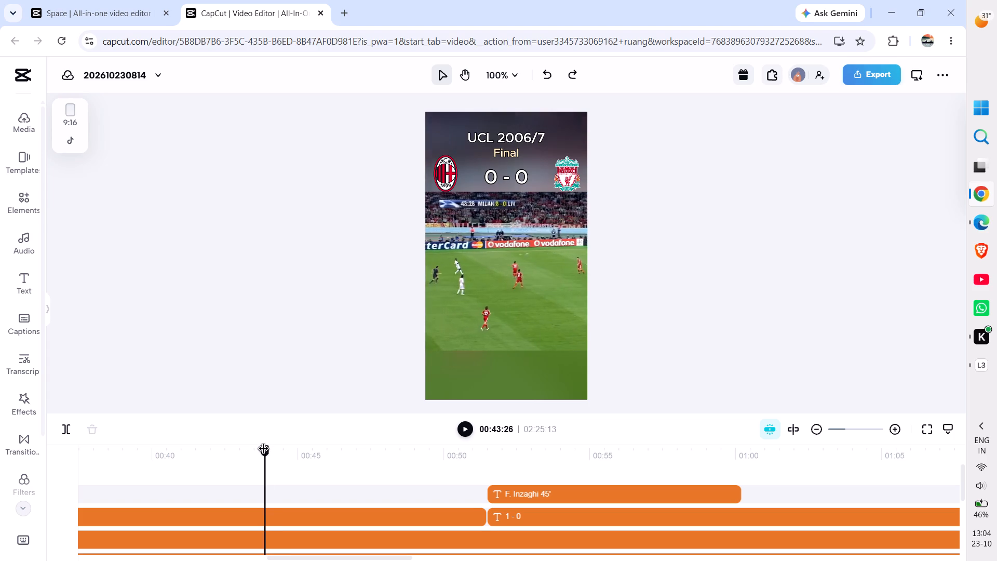
{"action": "left_click_drag", "start_coordinate": [264, 450], "coordinate": [252, 453]}
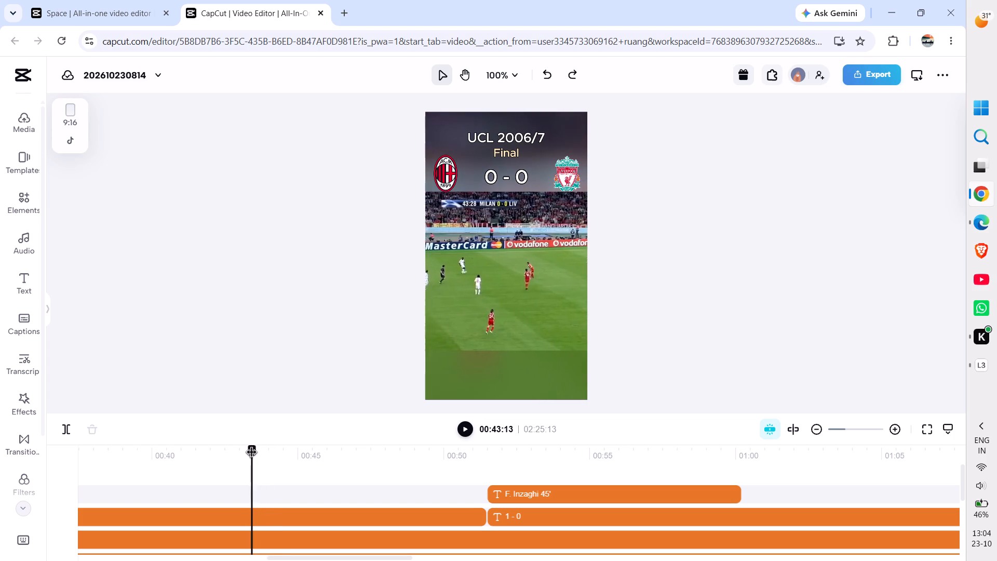
{"action": "left_click_drag", "start_coordinate": [252, 453], "coordinate": [254, 455]}
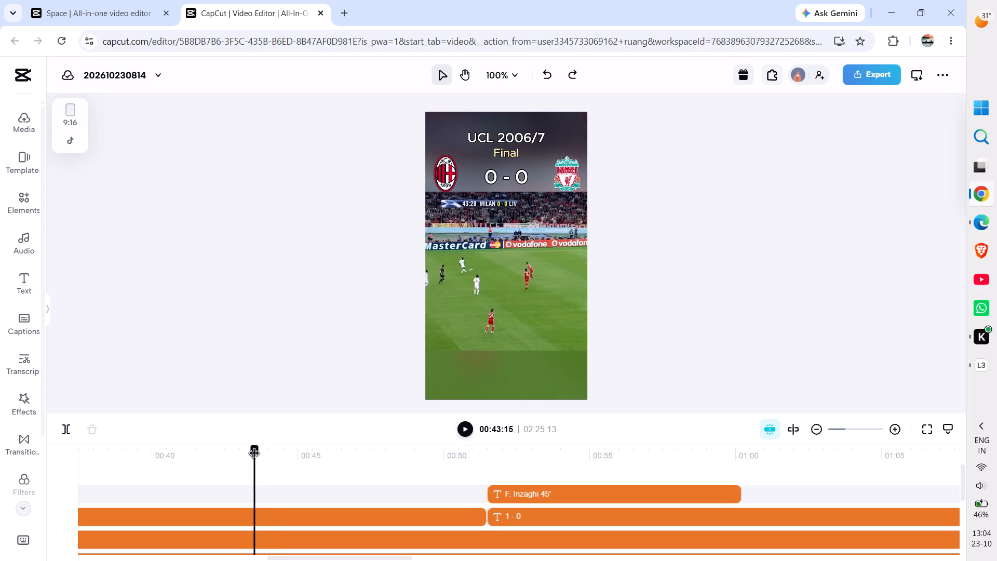
{"action": "left_click", "coordinate": [254, 455]}
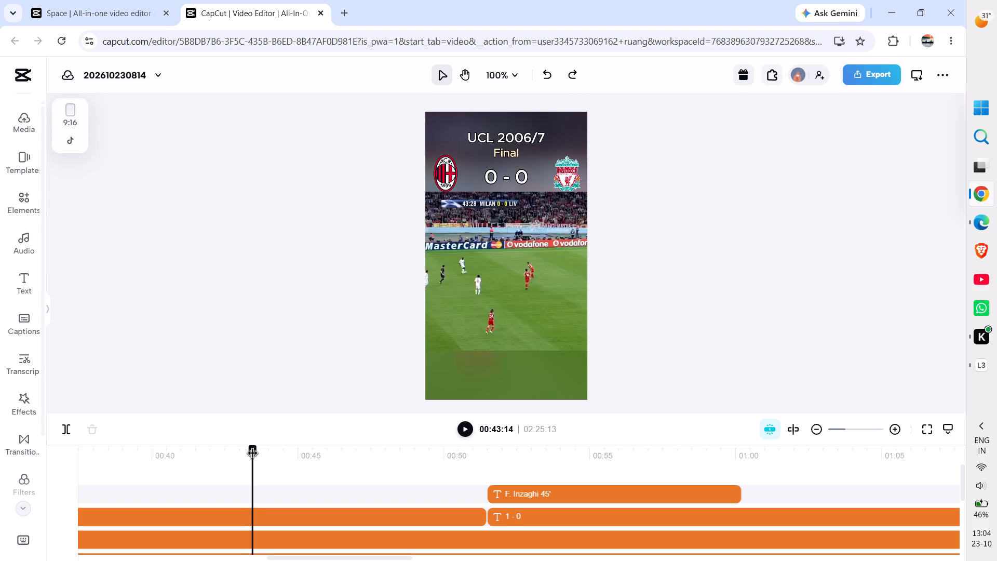
{"action": "left_click", "coordinate": [249, 514]}
{"action": "scroll", "coordinate": [249, 514], "scroll_direction": "down", "scroll_amount": 1}
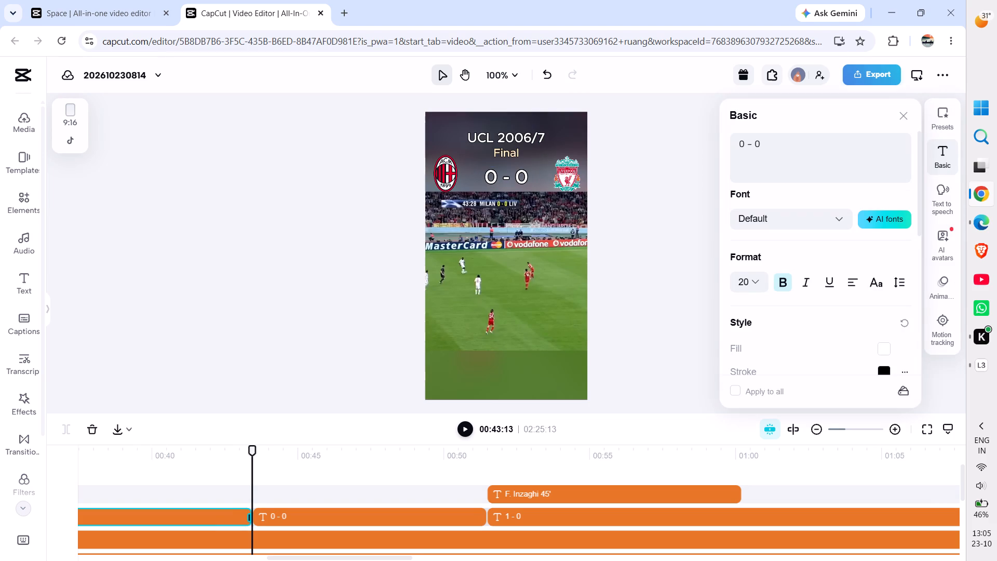
{"action": "scroll", "coordinate": [271, 489], "scroll_direction": "down", "scroll_amount": 1}
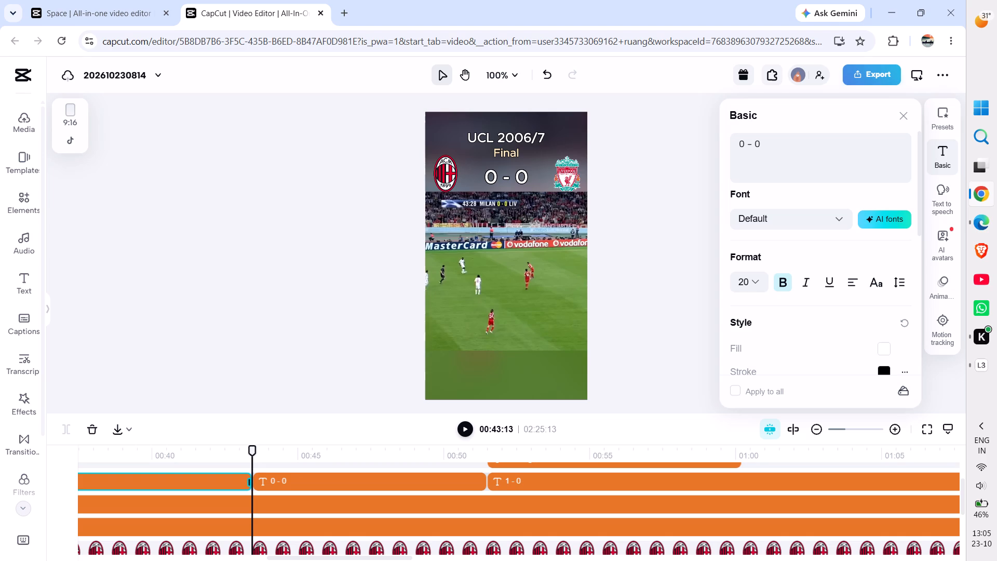
{"action": "left_click", "coordinate": [250, 503]}
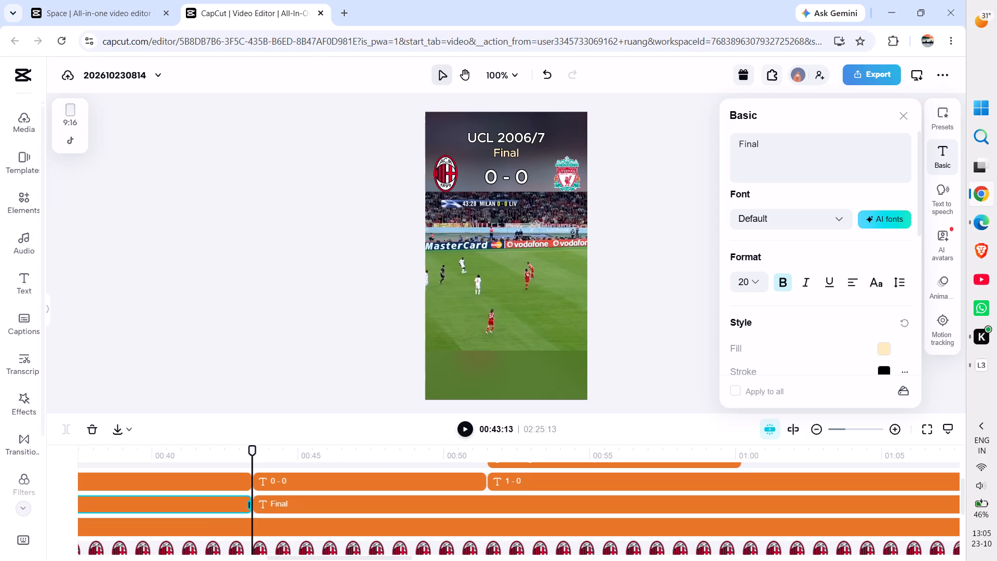
{"action": "left_click", "coordinate": [252, 528]}
Split the AC Milan logo, the Liverpool logo and the main video at 00:43:13.
{"action": "scroll", "coordinate": [284, 520], "scroll_direction": "down", "scroll_amount": 1}
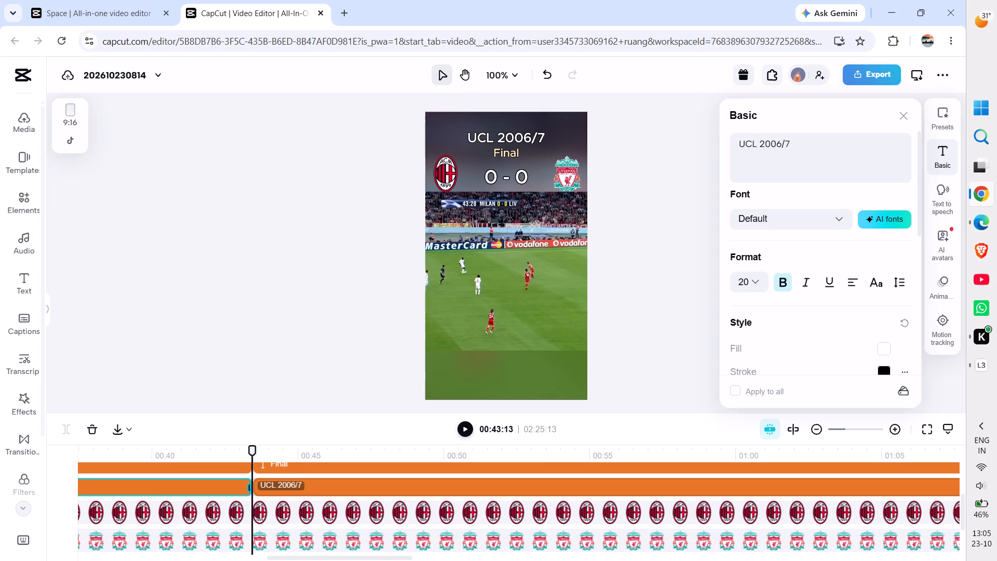
{"action": "left_click", "coordinate": [251, 512]}
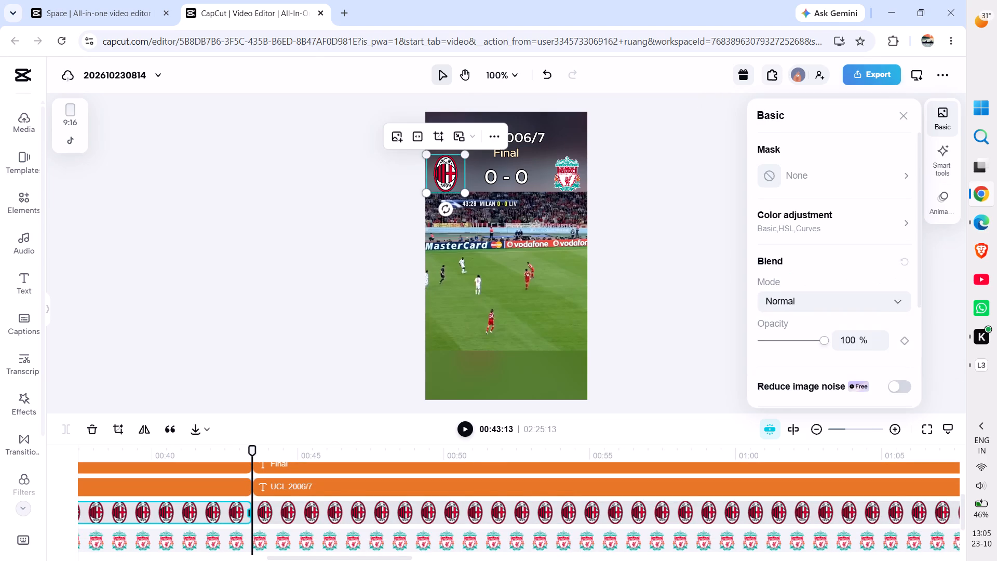
{"action": "left_click", "coordinate": [251, 546]}
{"action": "scroll", "coordinate": [251, 546], "scroll_direction": "down", "scroll_amount": 1}
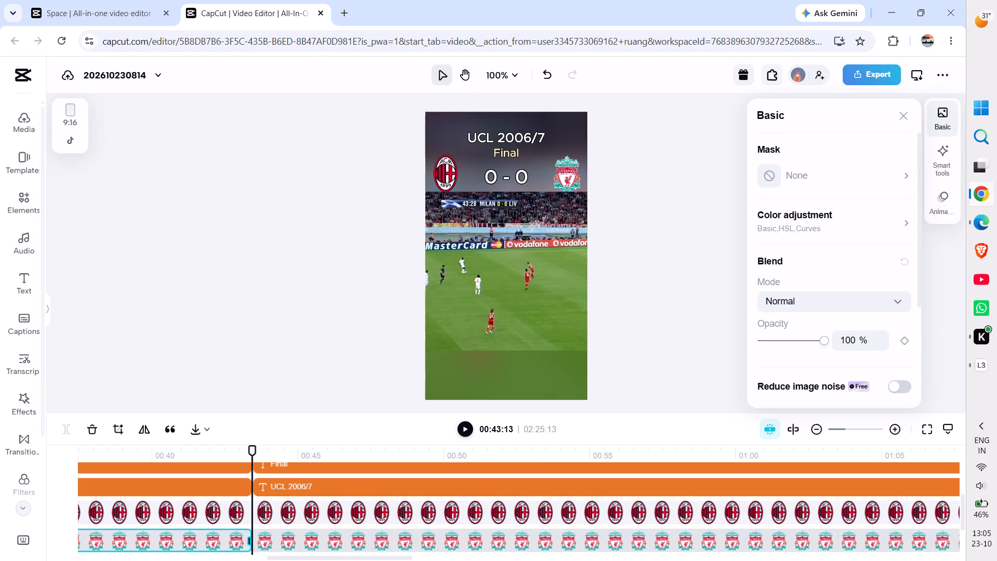
{"action": "scroll", "coordinate": [251, 546], "scroll_direction": "down", "scroll_amount": 3}
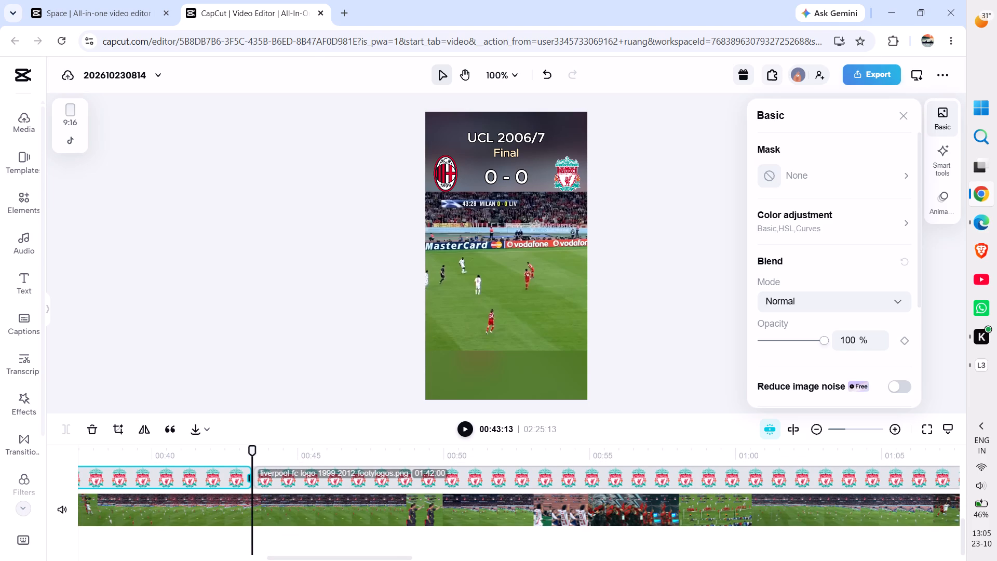
{"action": "left_click", "coordinate": [252, 510]}
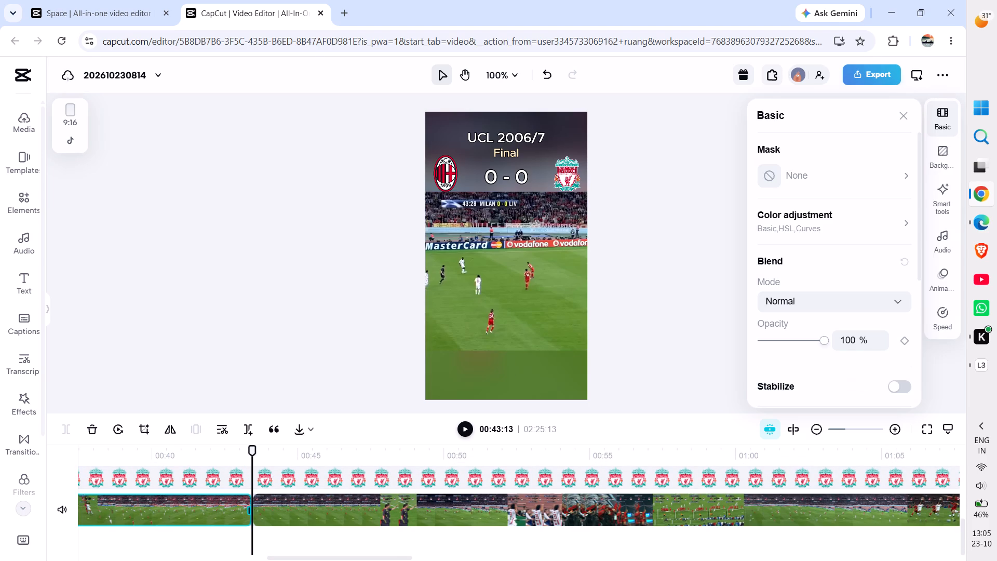
Delete the Liverpool logo and AC Milan logo segments between 00:14:13 and 00:43:13.
{"action": "left_click", "coordinate": [173, 503]}
{"action": "scroll", "coordinate": [173, 503], "scroll_direction": "up", "scroll_amount": 1}
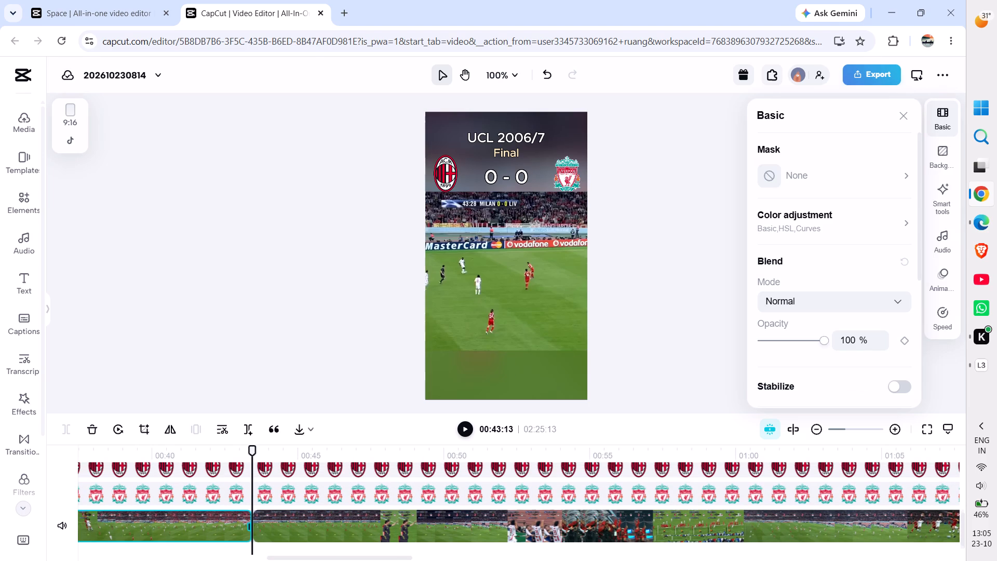
{"action": "scroll", "coordinate": [173, 503], "scroll_direction": "up", "scroll_amount": 1}
{"action": "left_click", "coordinate": [173, 503]}
{"action": "key", "text": "Delete"}
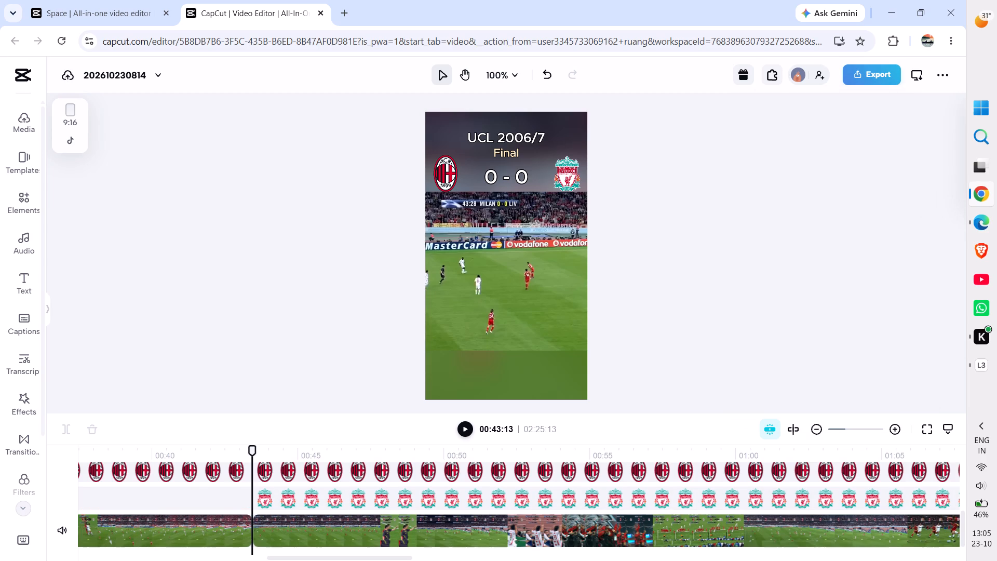
{"action": "scroll", "coordinate": [173, 503], "scroll_direction": "up", "scroll_amount": 1}
{"action": "left_click", "coordinate": [167, 519]}
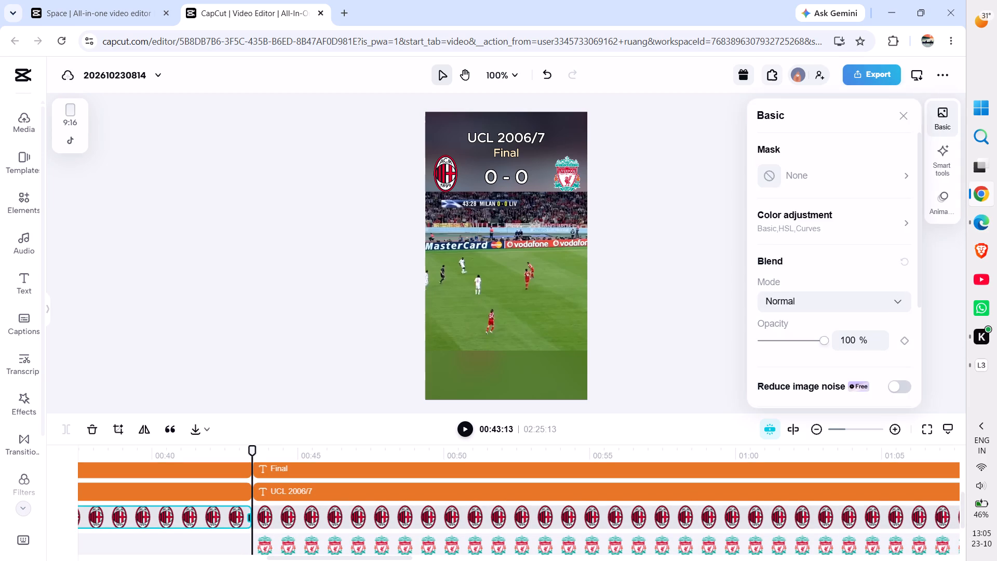
{"action": "key", "text": "Delete"}
Delete the UCL 2006/7, Final and 0 - 0 text segments between 00:14:13 and 00:43:13.
{"action": "left_click", "coordinate": [169, 490]}
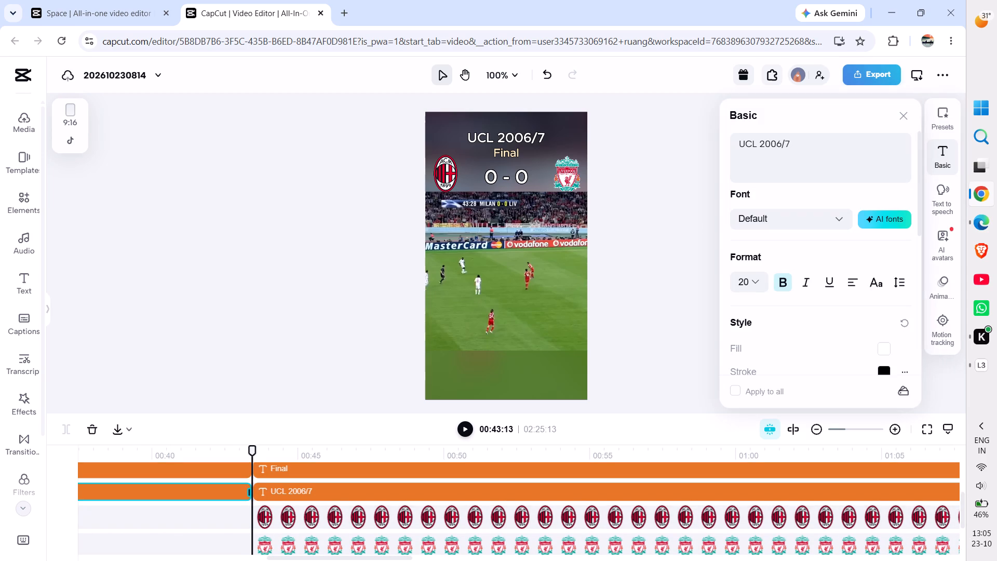
{"action": "key", "text": "Delete"}
{"action": "left_click", "coordinate": [166, 473]}
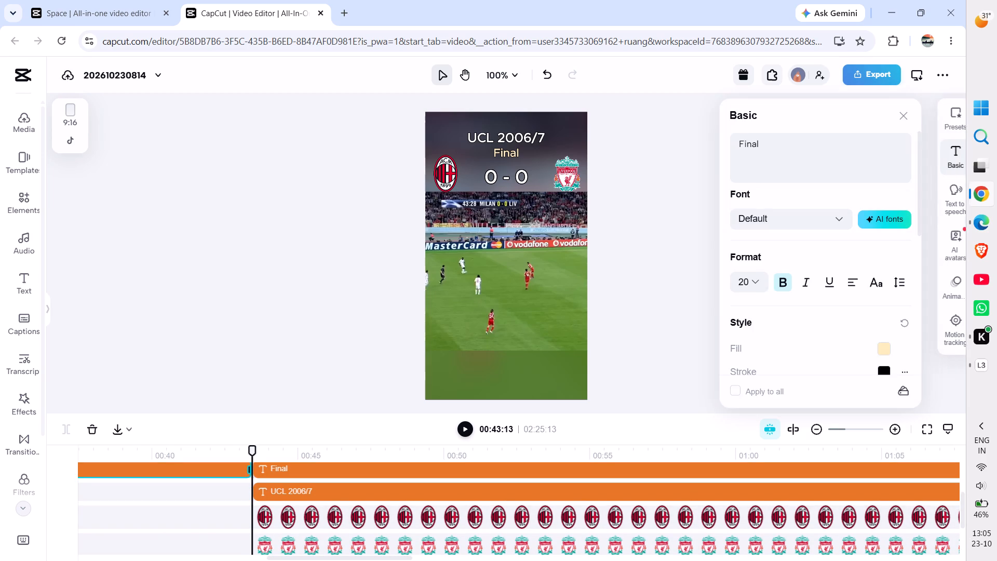
{"action": "key", "text": "Delete"}
{"action": "scroll", "coordinate": [166, 473], "scroll_direction": "up", "scroll_amount": 1}
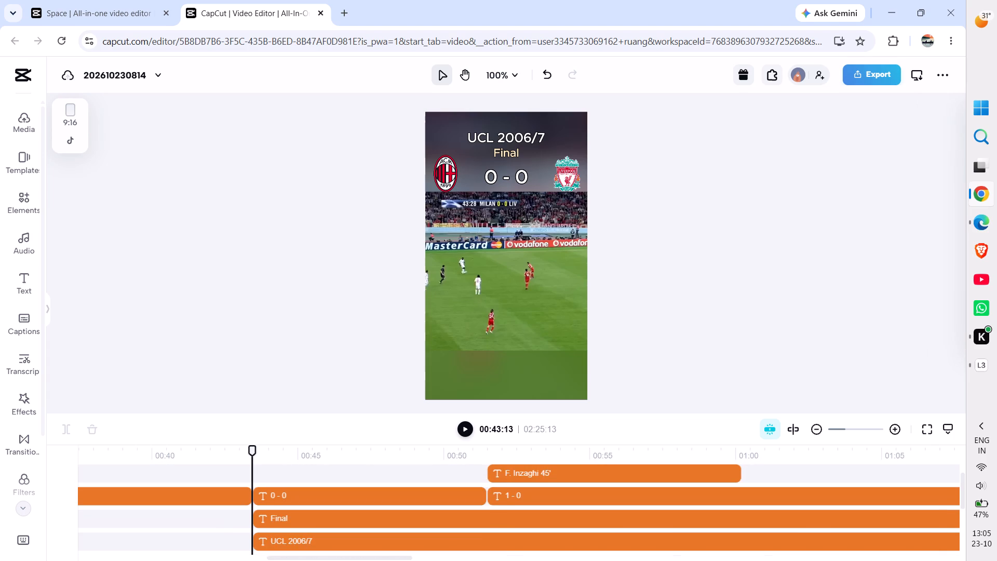
{"action": "left_click", "coordinate": [160, 492]}
{"action": "key", "text": "Delete"}
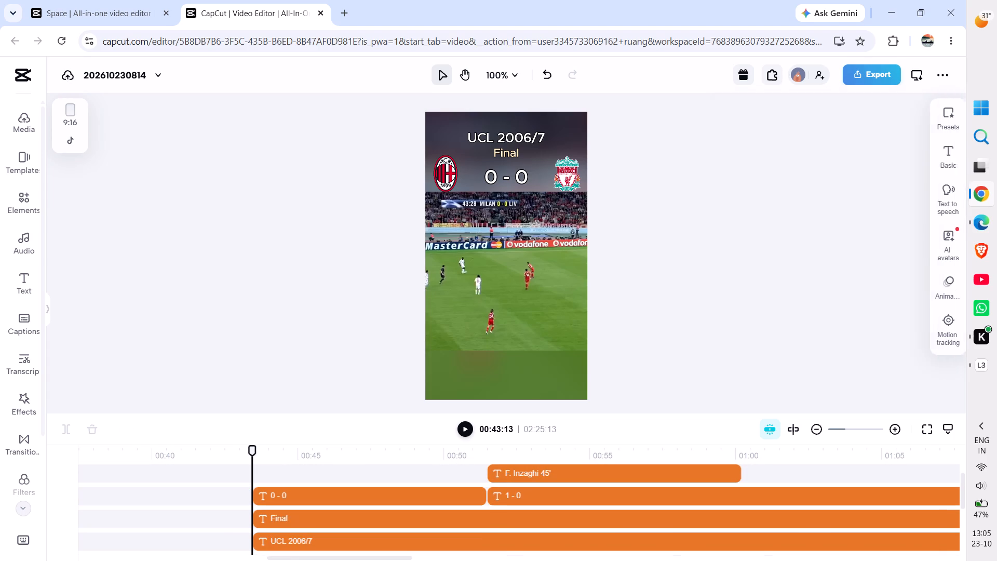
Delete the main video segment between 00:14:13 and 00:43:13.
{"action": "scroll", "coordinate": [160, 492], "scroll_direction": "down", "scroll_amount": 1}
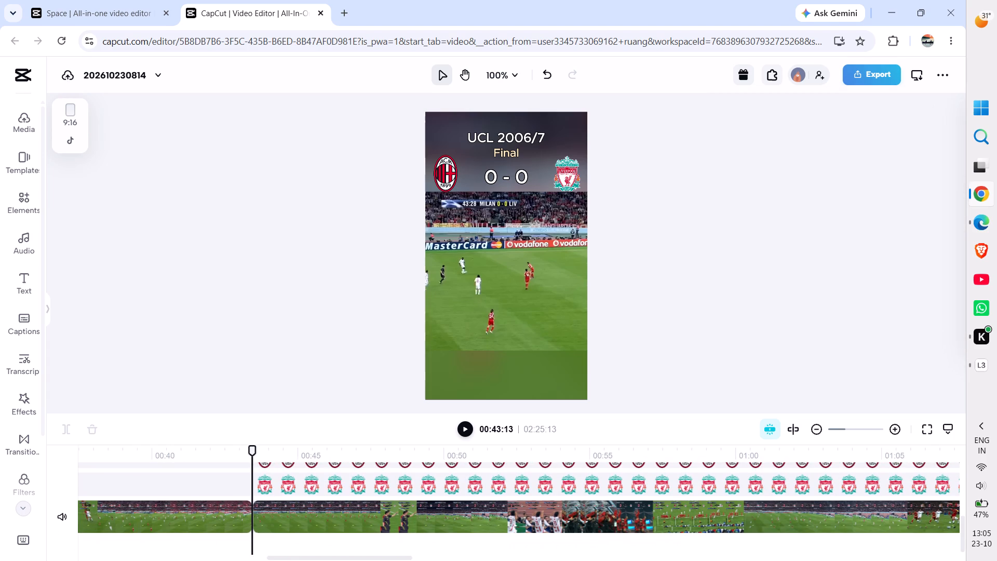
{"action": "left_click", "coordinate": [158, 510]}
{"action": "key", "text": "Delete"}
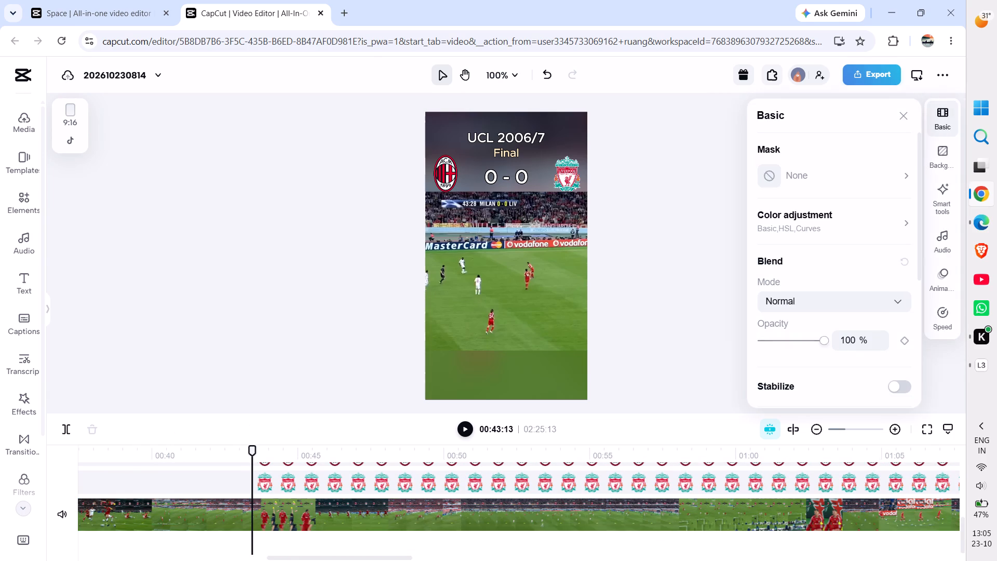
Move the Liverpool logo segment starting at 00:43:13 back to 00:14:13, flush against the end of the first logo segment.
{"action": "scroll", "coordinate": [170, 478], "scroll_direction": "up", "scroll_amount": 1}
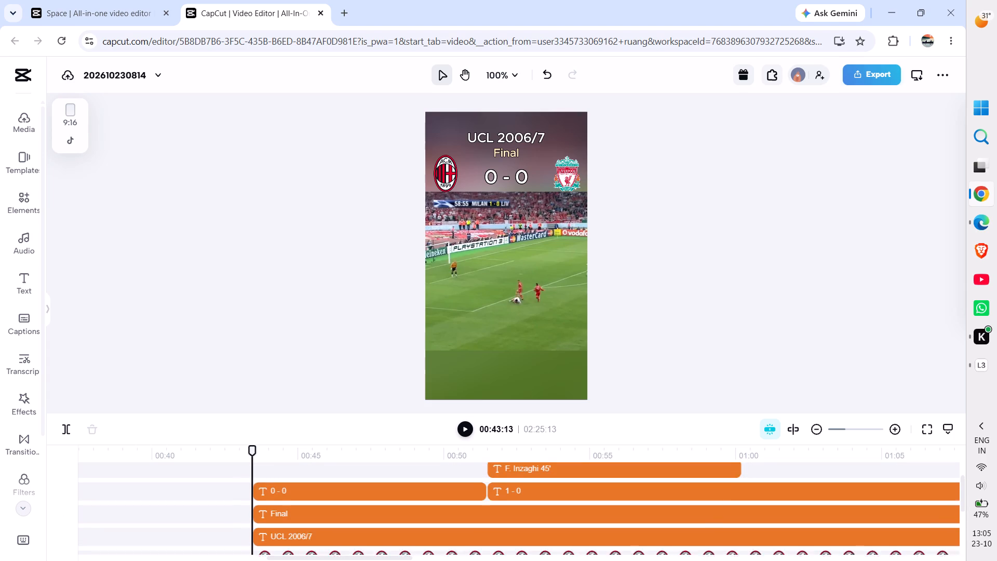
{"action": "scroll", "coordinate": [170, 478], "scroll_direction": "up", "scroll_amount": 1}
{"action": "scroll", "coordinate": [170, 478], "scroll_direction": "right", "scroll_amount": 4}
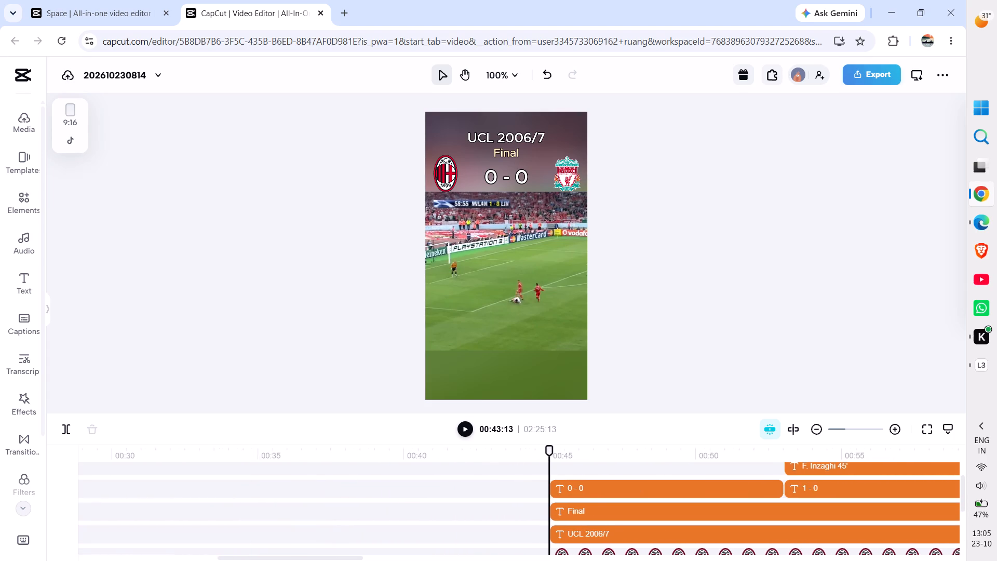
{"action": "scroll", "coordinate": [170, 478], "scroll_direction": "right", "scroll_amount": 4}
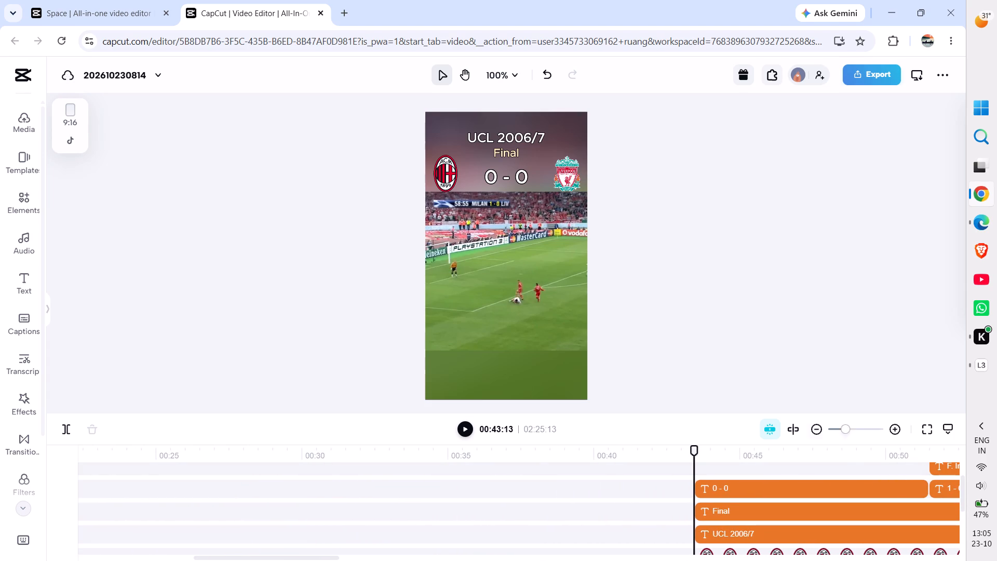
{"action": "left_click", "coordinate": [820, 428]}
{"action": "left_click", "coordinate": [820, 428]}
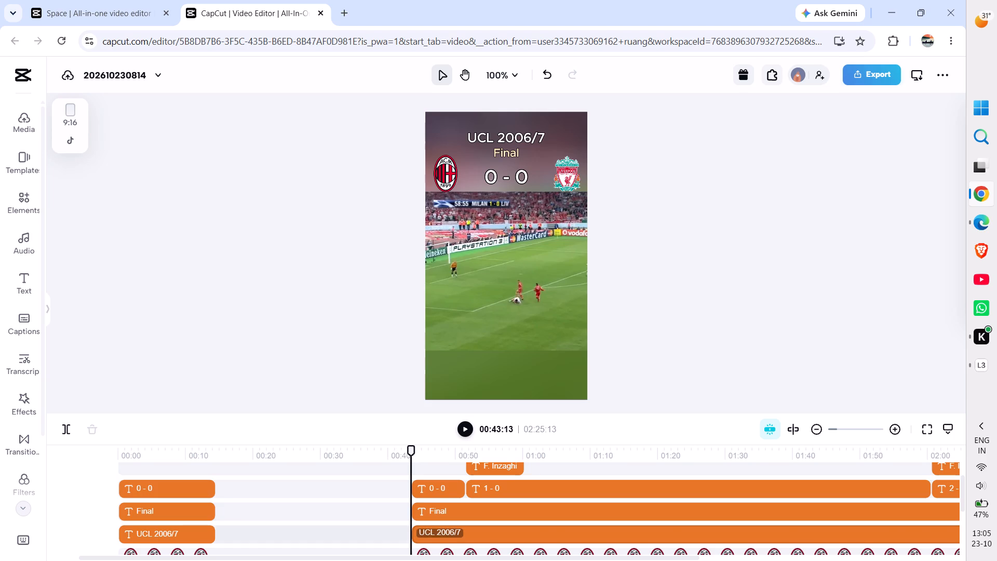
{"action": "scroll", "coordinate": [446, 533], "scroll_direction": "down", "scroll_amount": 1}
{"action": "left_click_drag", "start_coordinate": [438, 517], "coordinate": [239, 520]}
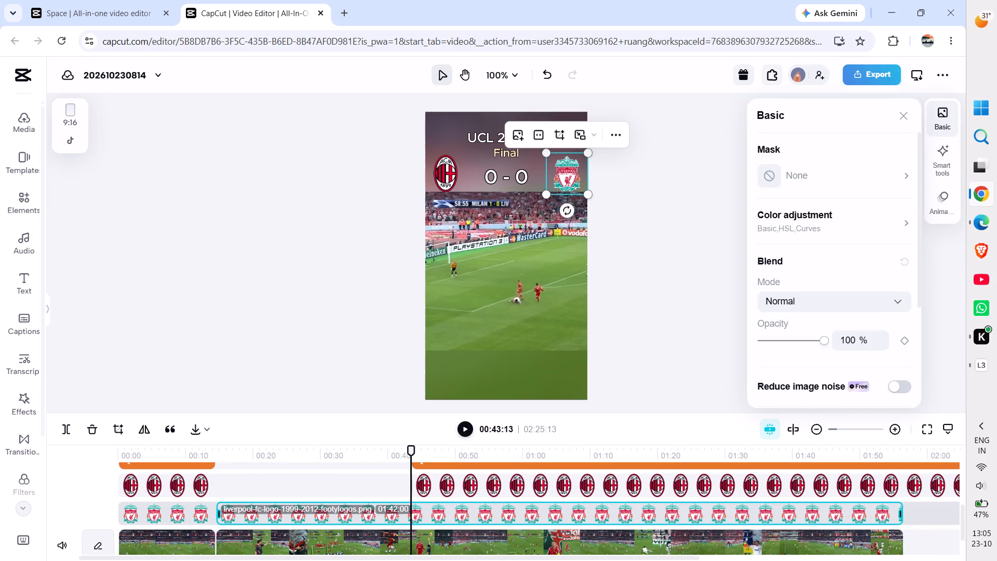
Move the AC Milan logo segment starting at 00:43:13 back to 00:14:13, flush against the end of the first logo segment.
{"action": "left_click_drag", "start_coordinate": [441, 486], "coordinate": [232, 494]}
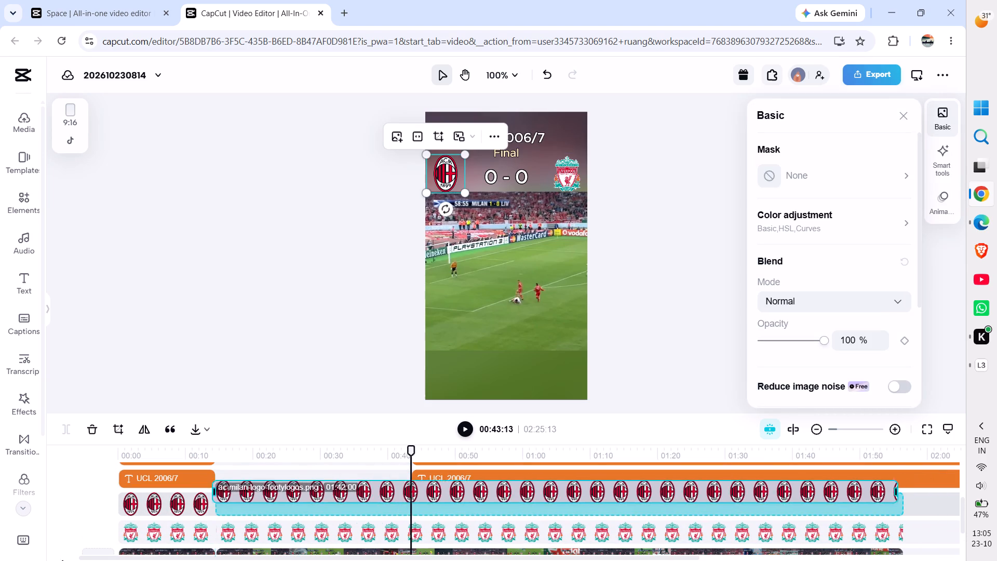
{"action": "left_click_drag", "start_coordinate": [232, 494], "coordinate": [246, 504]}
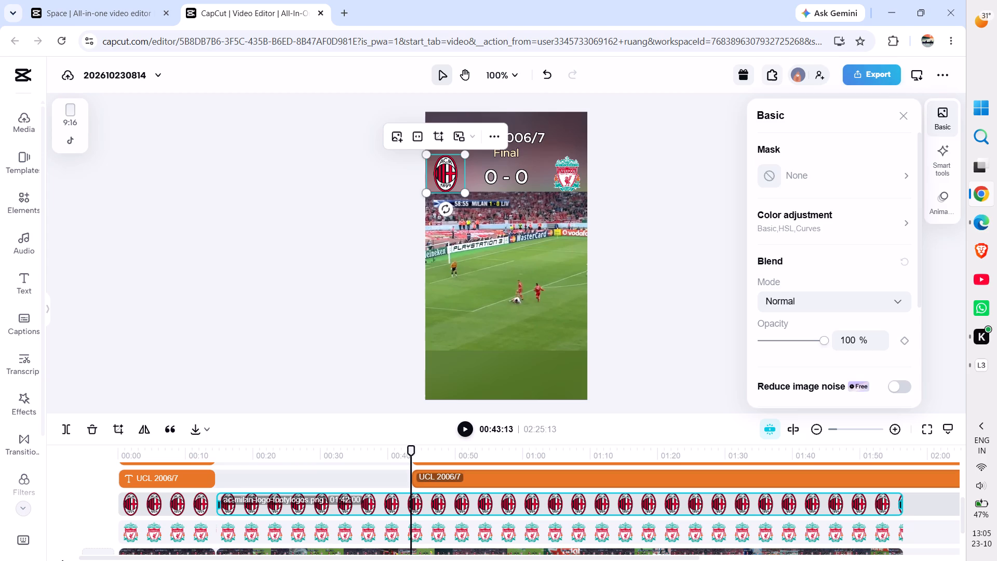
Move the UCL 2006/7 and Final text segments starting at 00:43:13 back to 00:14:13, flush against their first segments.
{"action": "left_click_drag", "start_coordinate": [441, 483], "coordinate": [247, 491]}
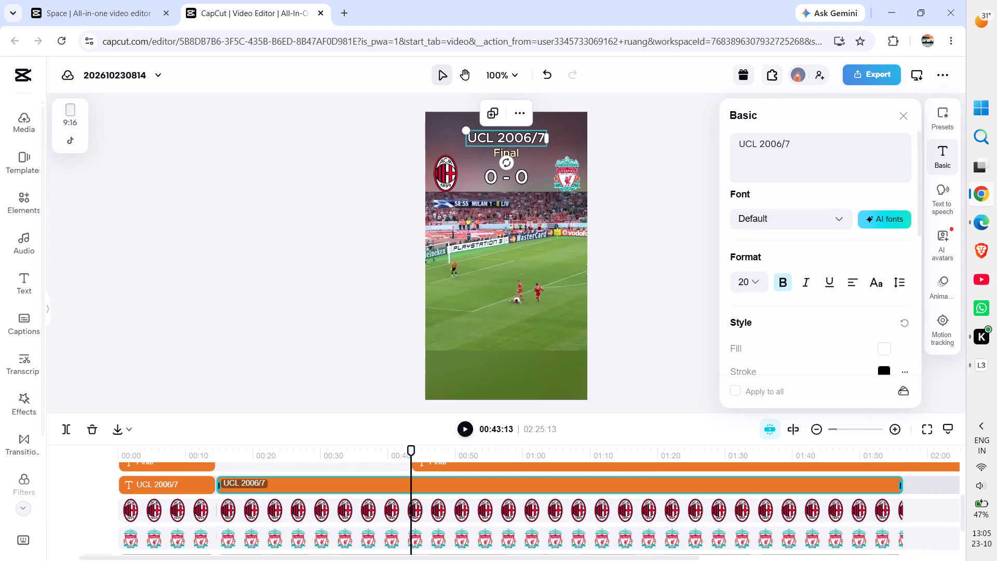
{"action": "scroll", "coordinate": [448, 491], "scroll_direction": "up", "scroll_amount": 1}
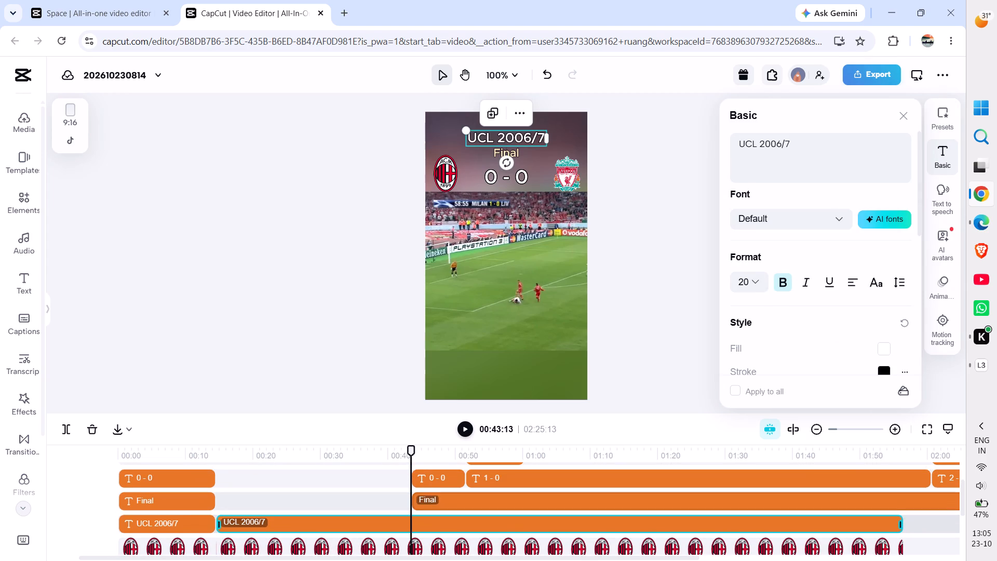
{"action": "left_click_drag", "start_coordinate": [441, 499], "coordinate": [246, 500]}
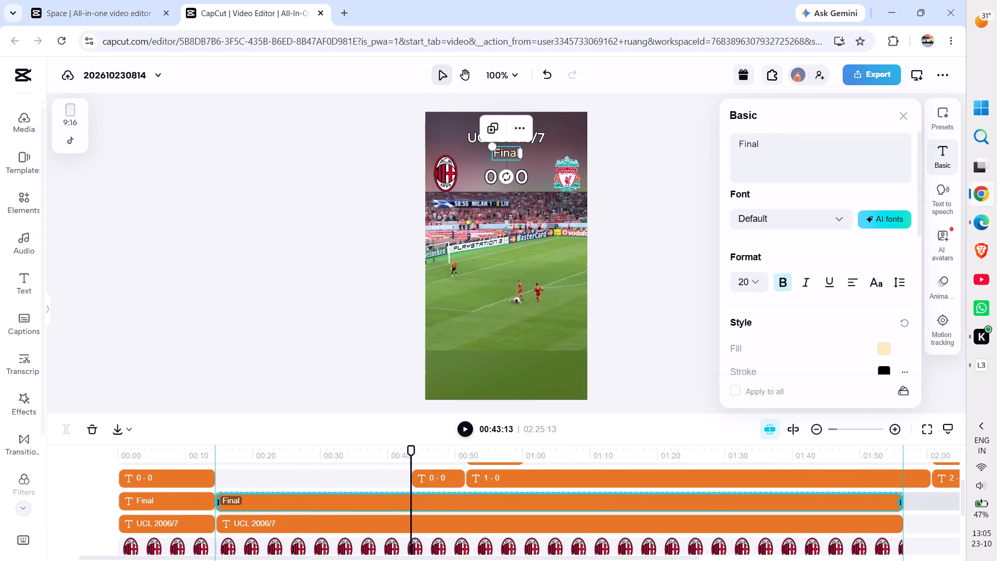
Move the 0 - 0 text segment starting at 00:43:13 back to 00:14:13, flush against the first 0 - 0 segment.
{"action": "left_click_drag", "start_coordinate": [441, 478], "coordinate": [363, 481]}
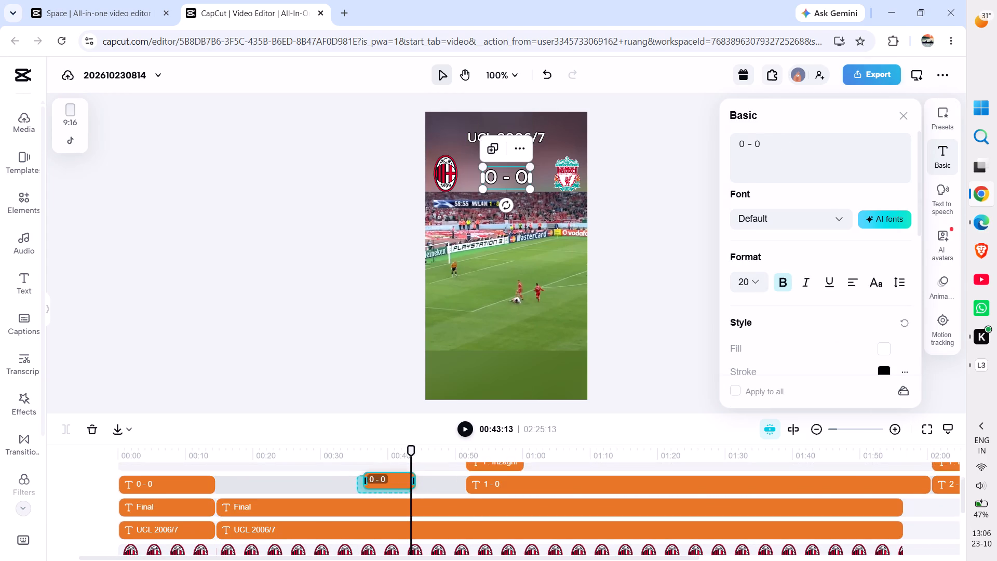
{"action": "left_click_drag", "start_coordinate": [363, 481], "coordinate": [248, 528]}
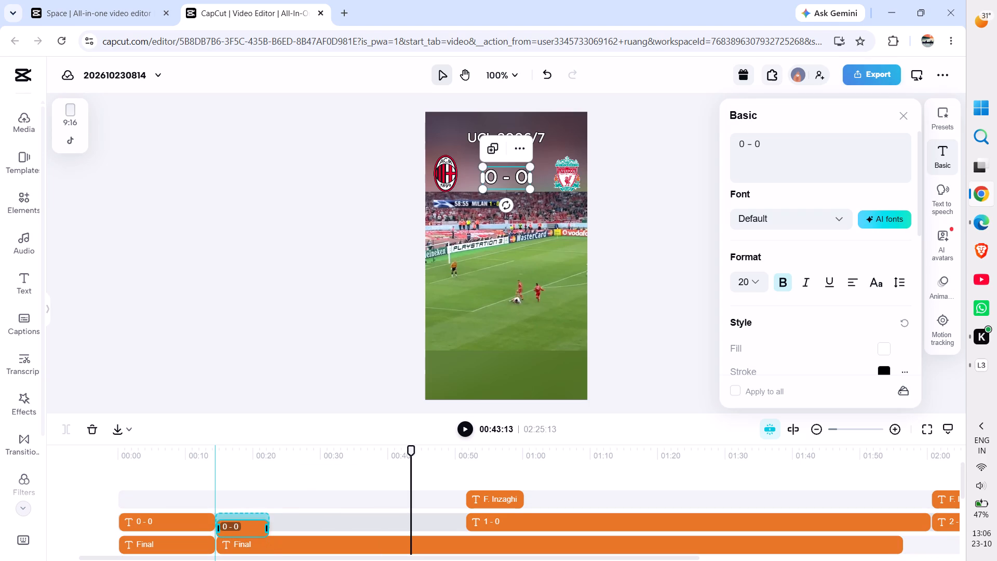
{"action": "left_click_drag", "start_coordinate": [248, 528], "coordinate": [250, 522]}
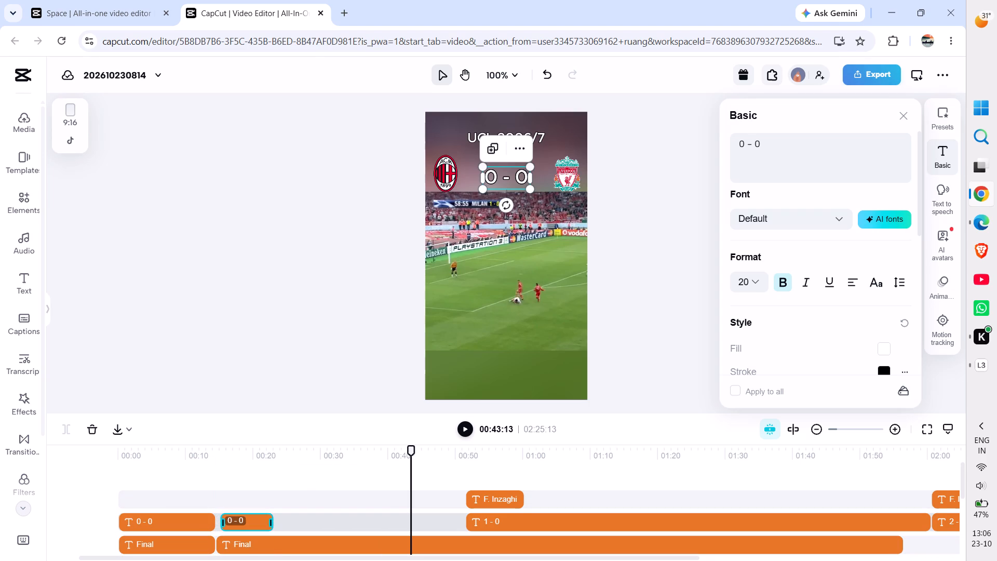
{"action": "left_click_drag", "start_coordinate": [241, 524], "coordinate": [236, 524]}
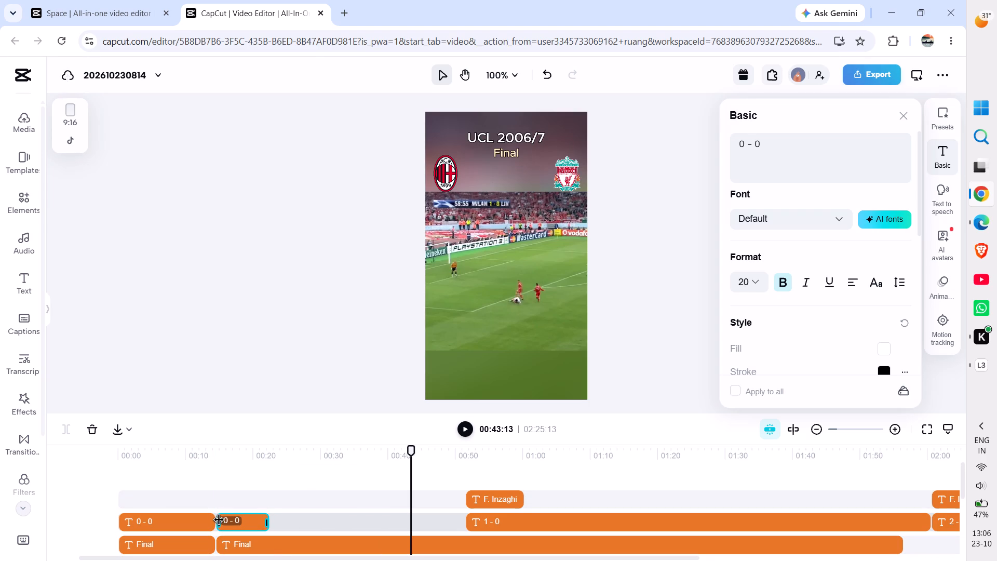
{"action": "left_click", "coordinate": [215, 519]}
Move the 1 - 0 text segment back so it sits flush against the end of the second 0 - 0 segment.
{"action": "left_click_drag", "start_coordinate": [501, 517], "coordinate": [357, 521]}
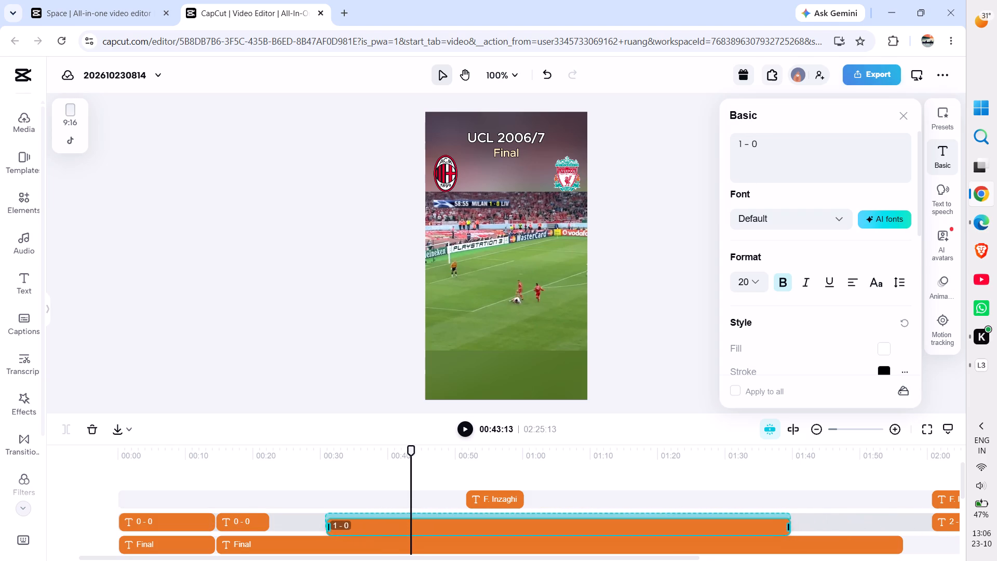
{"action": "left_click_drag", "start_coordinate": [357, 521], "coordinate": [306, 519]}
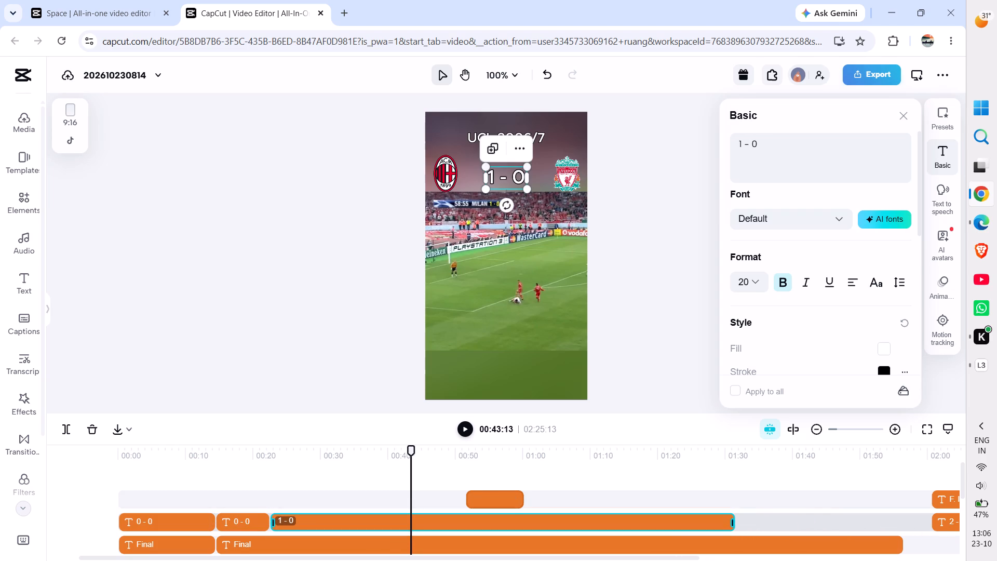
Move the F. Inzaghi 45' text segment back so it starts together with the 1 - 0 segment.
{"action": "left_click_drag", "start_coordinate": [481, 492], "coordinate": [288, 502]}
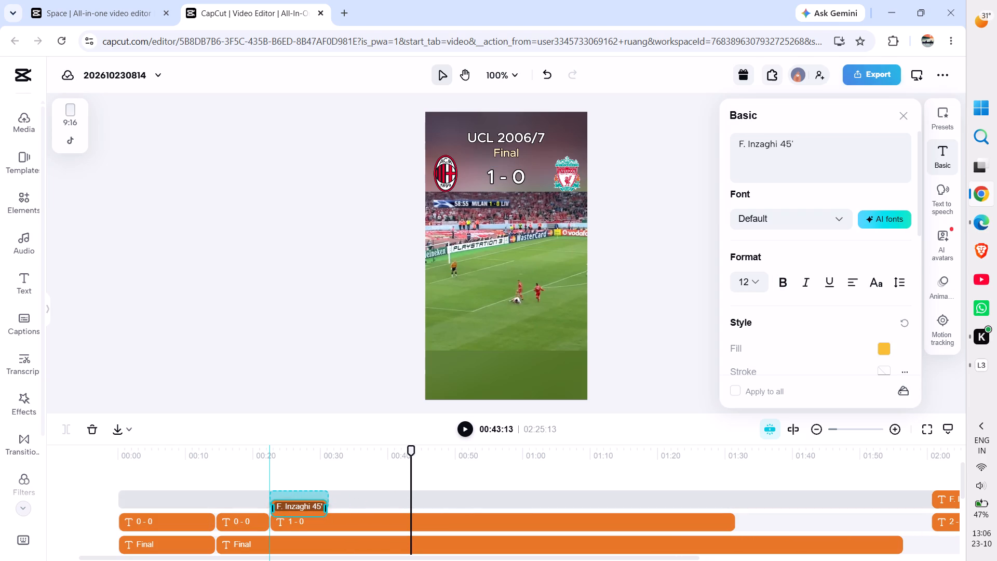
{"action": "left_click_drag", "start_coordinate": [288, 502], "coordinate": [288, 502]}
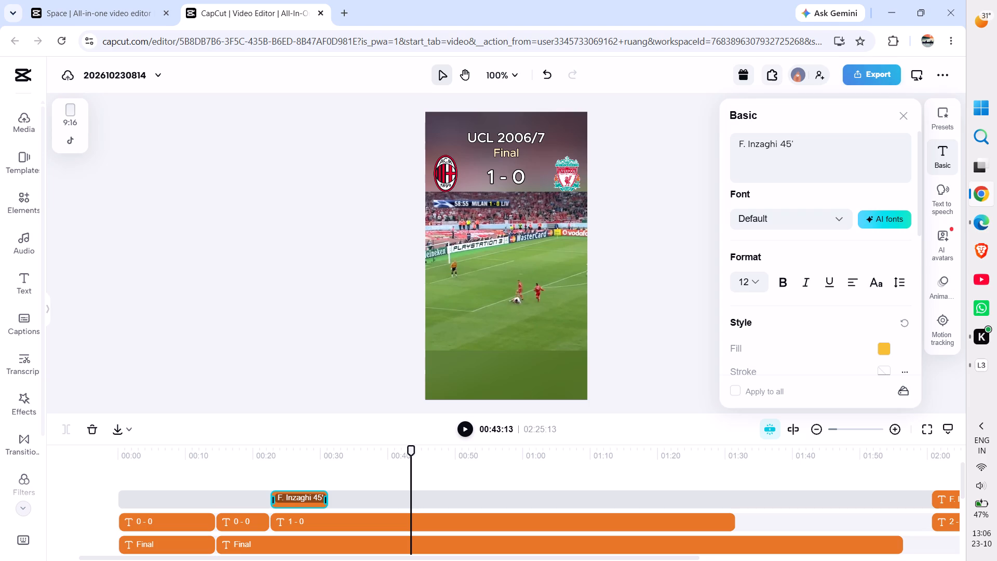
{"action": "left_click", "coordinate": [292, 499]}
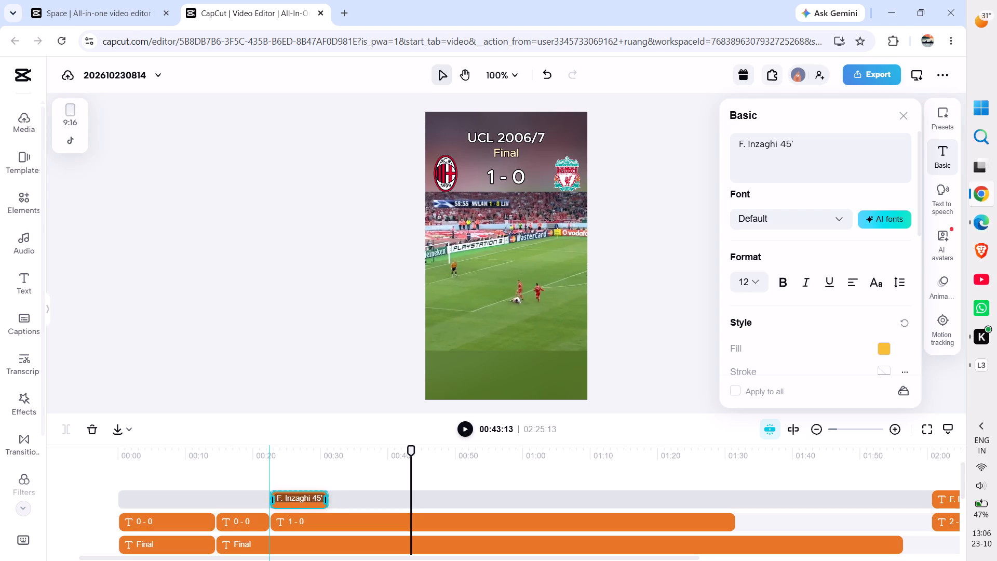
Move the 2 - 0 and 2 - 1 text segments back so they follow the 1 - 0 segment without gaps.
{"action": "scroll", "coordinate": [602, 504], "scroll_direction": "left", "scroll_amount": 3}
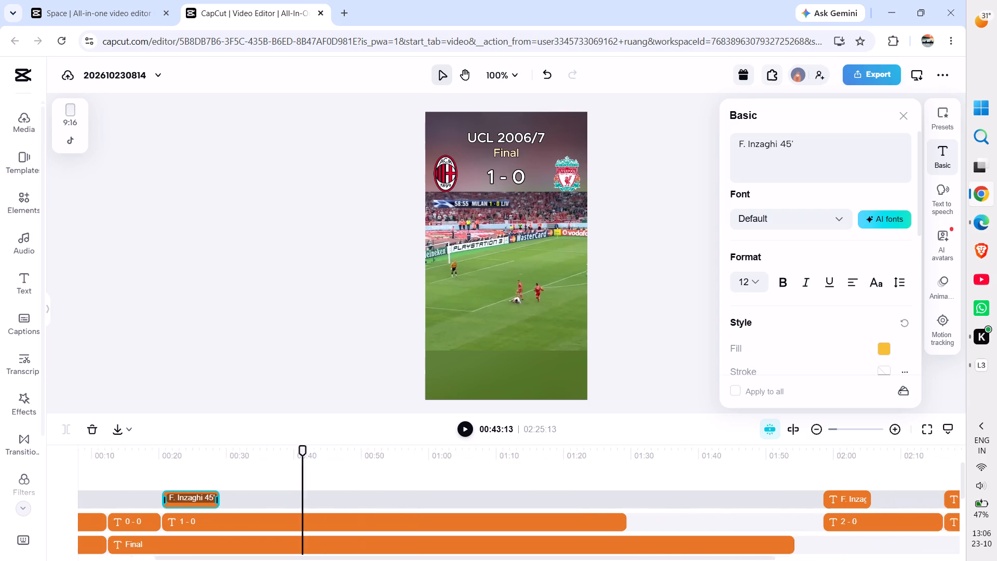
{"action": "scroll", "coordinate": [602, 504], "scroll_direction": "left", "scroll_amount": 1}
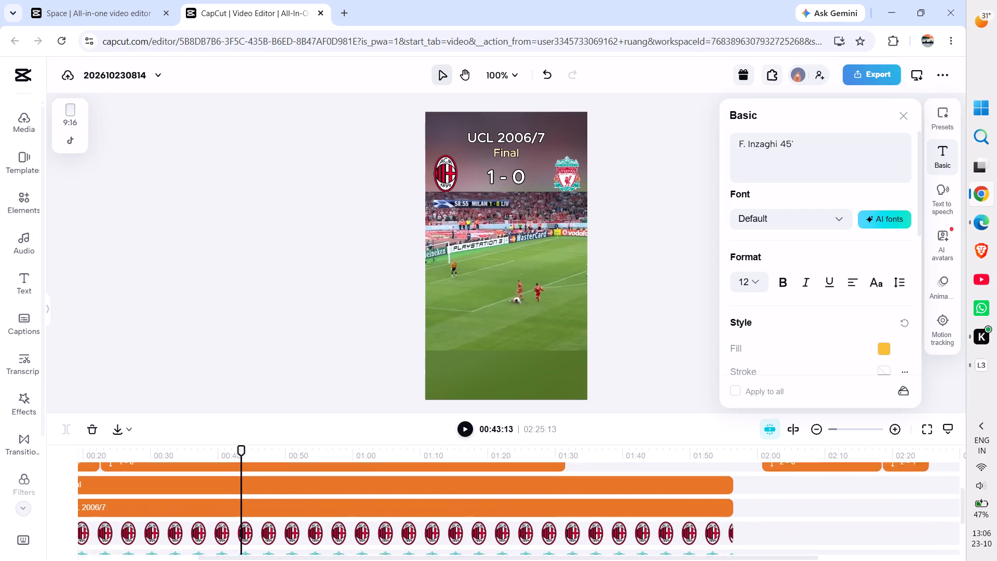
{"action": "left_click_drag", "start_coordinate": [772, 512], "coordinate": [586, 511]}
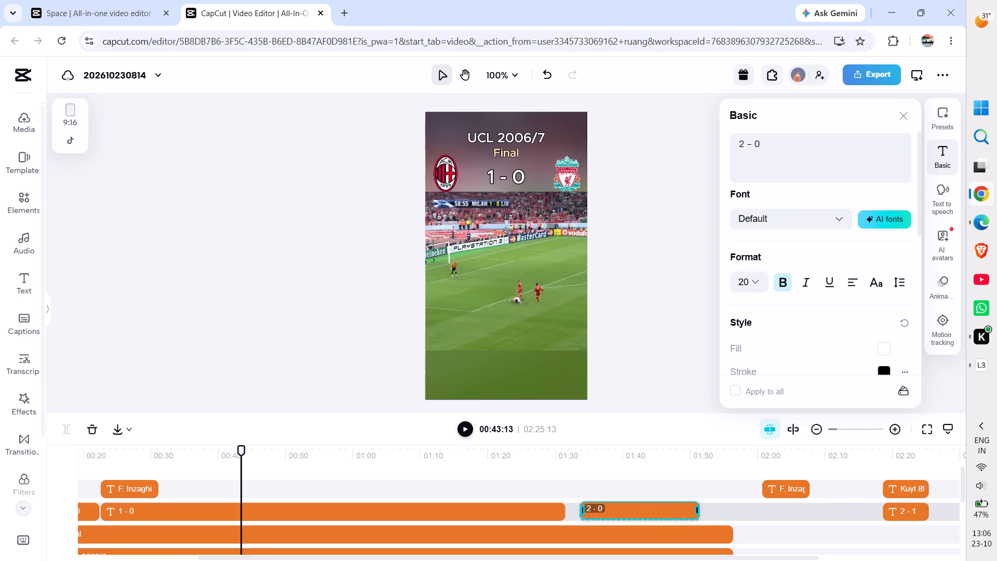
{"action": "left_click_drag", "start_coordinate": [586, 511], "coordinate": [577, 511]}
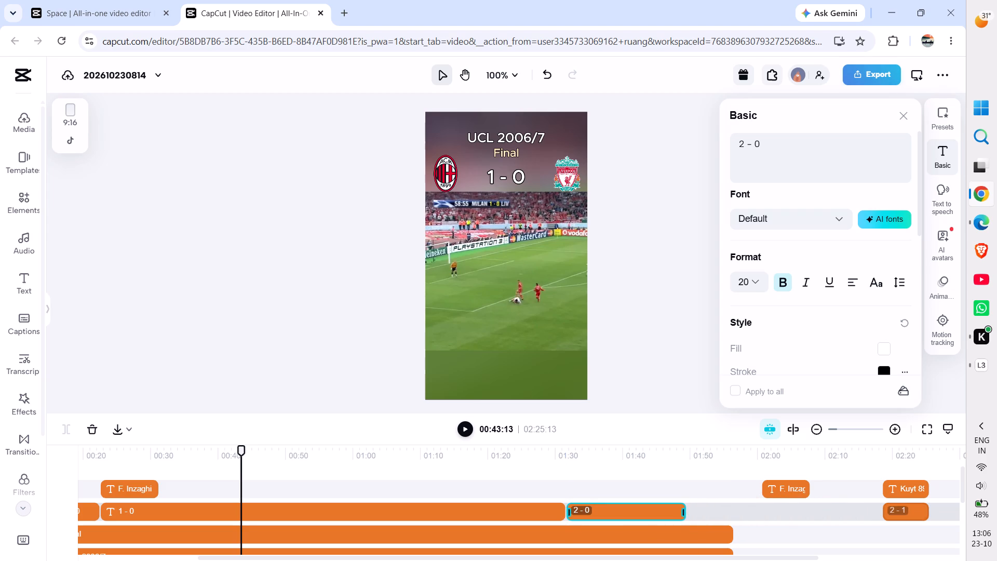
{"action": "left_click_drag", "start_coordinate": [908, 511], "coordinate": [713, 512]}
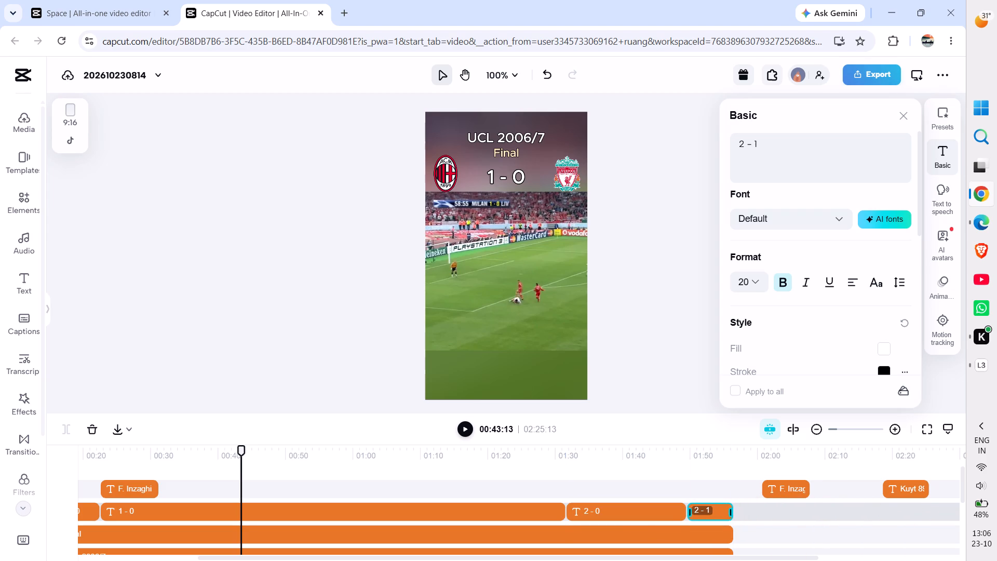
Move the F. Inzaghi 82' text to the start of the 2 - 0 segment and Kuyt 89' to the start of 2 - 1.
{"action": "left_click_drag", "start_coordinate": [782, 487], "coordinate": [597, 492]}
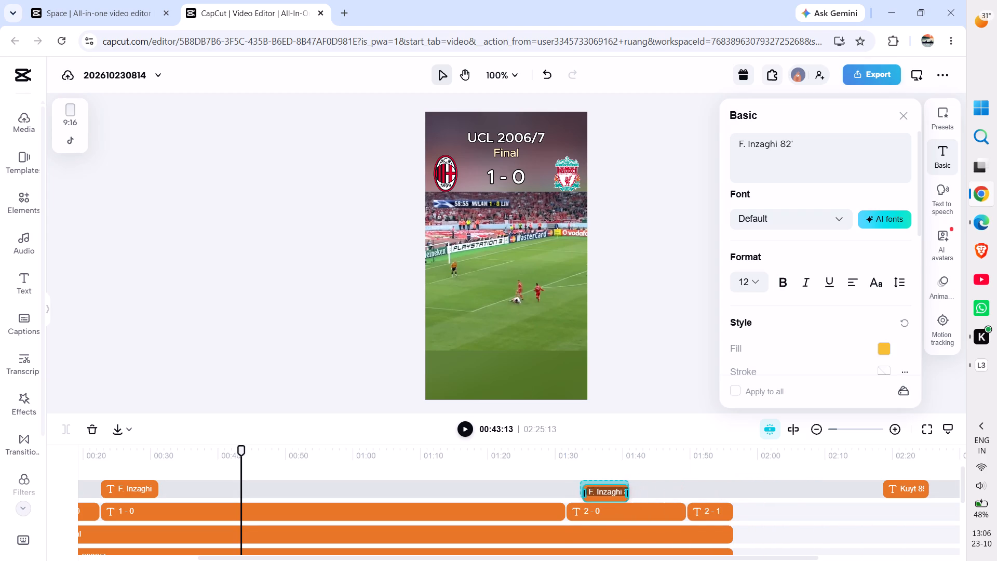
{"action": "left_click_drag", "start_coordinate": [597, 492], "coordinate": [586, 491]}
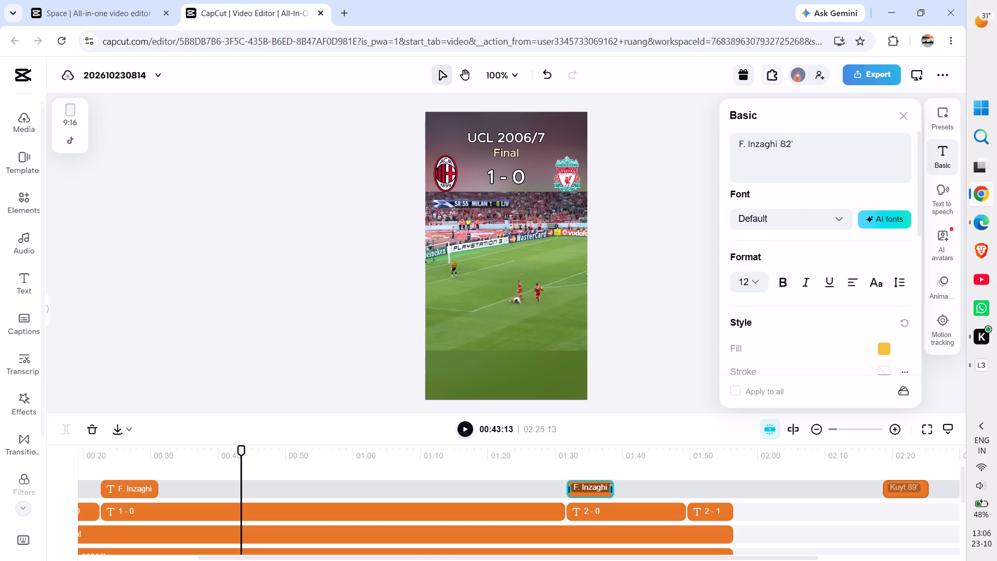
{"action": "left_click_drag", "start_coordinate": [912, 482], "coordinate": [719, 495]}
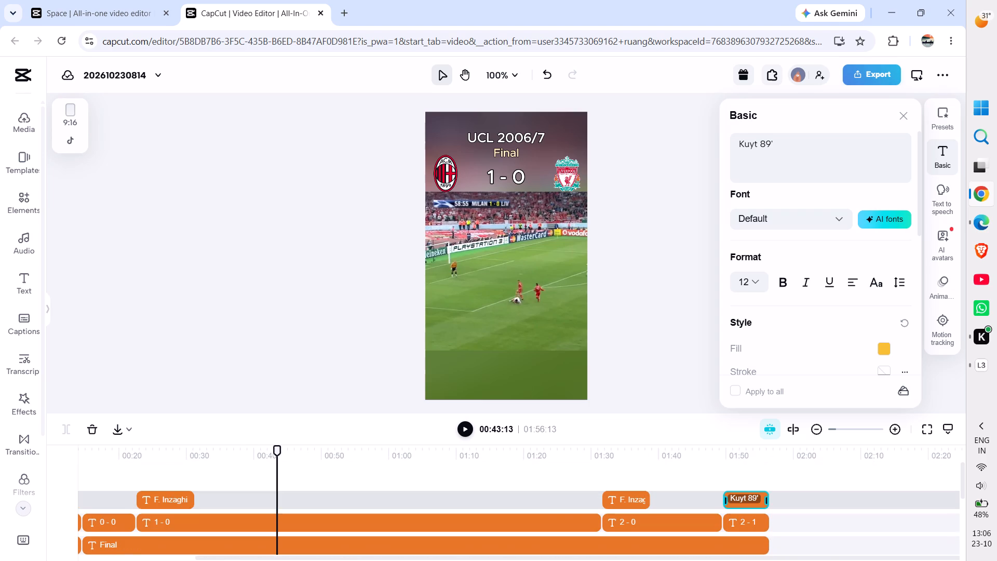
Play back the shortened footage between about 00:20 and 01:06 to review the scenes shown under the 1 - 0 score.
{"action": "left_click", "coordinate": [462, 430]}
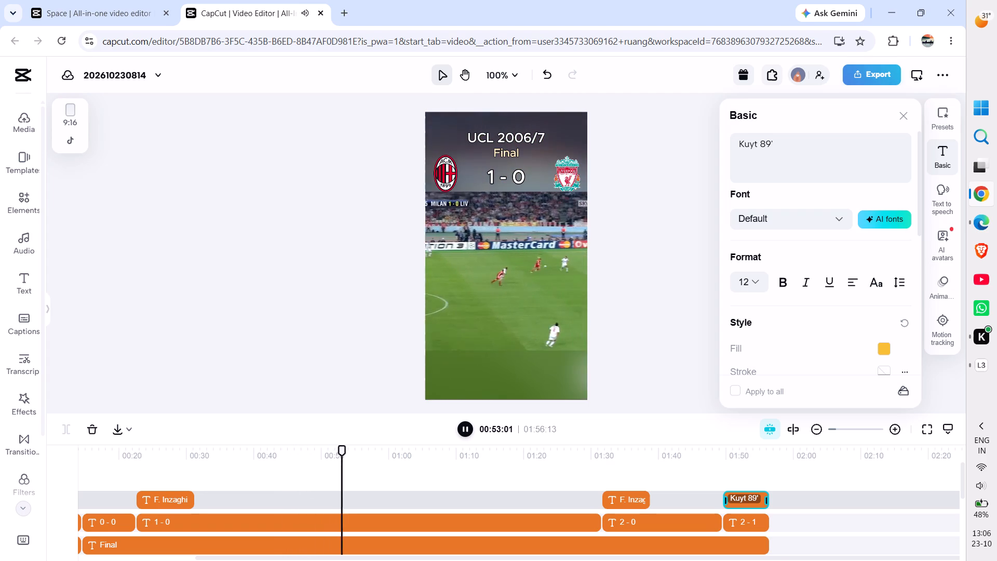
{"action": "left_click", "coordinate": [128, 470]}
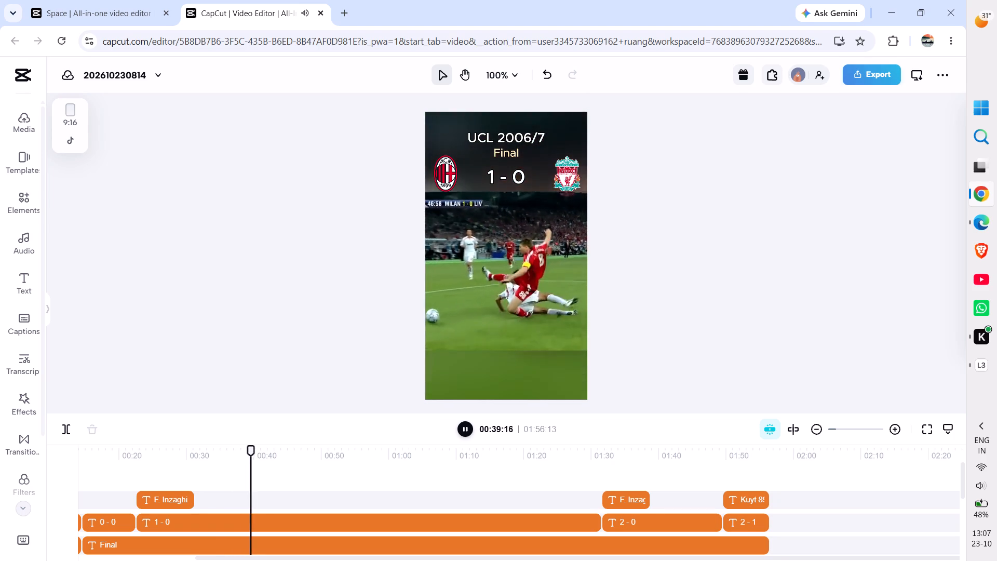
{"action": "key", "text": "space"}
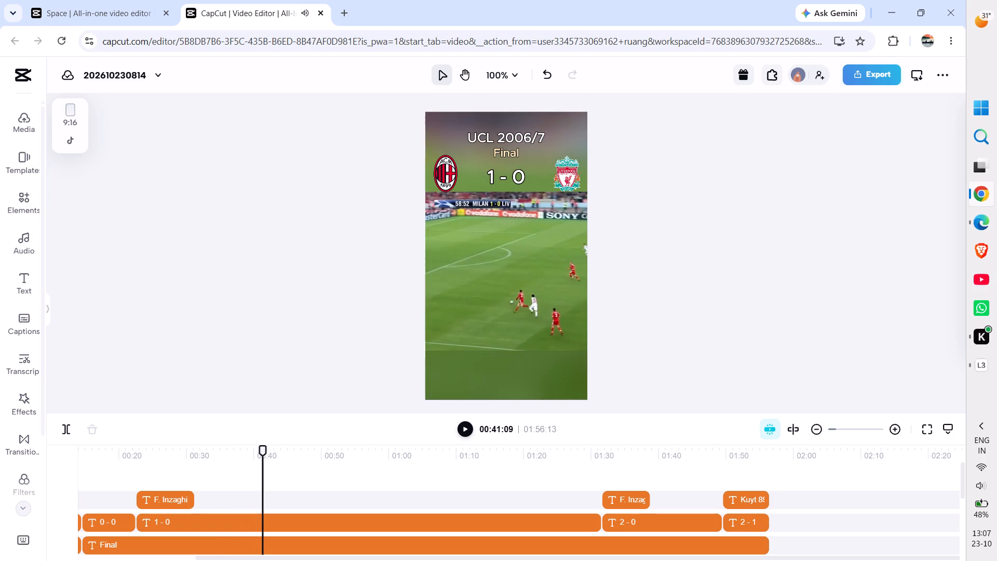
{"action": "key", "text": "space"}
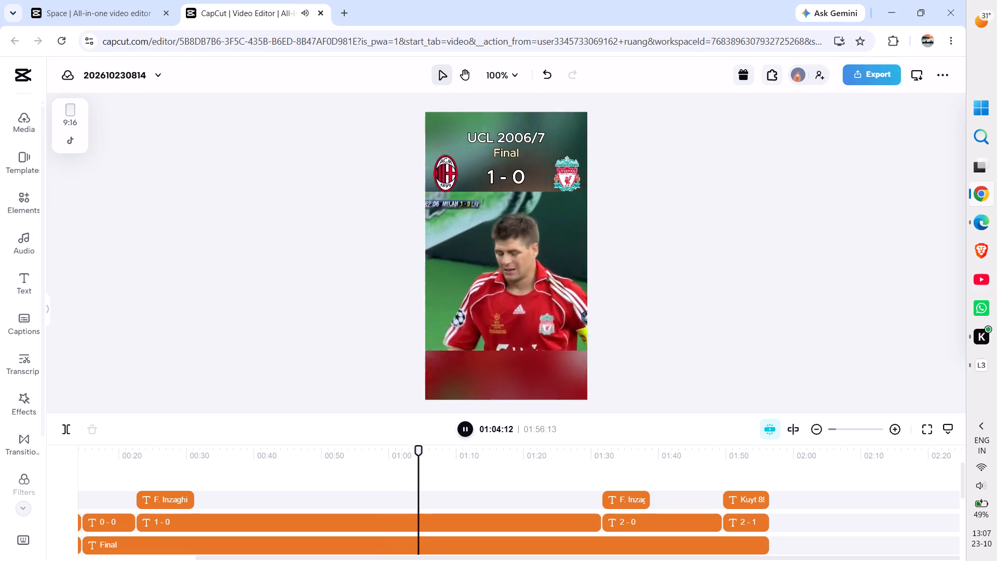
{"action": "key", "text": "space"}
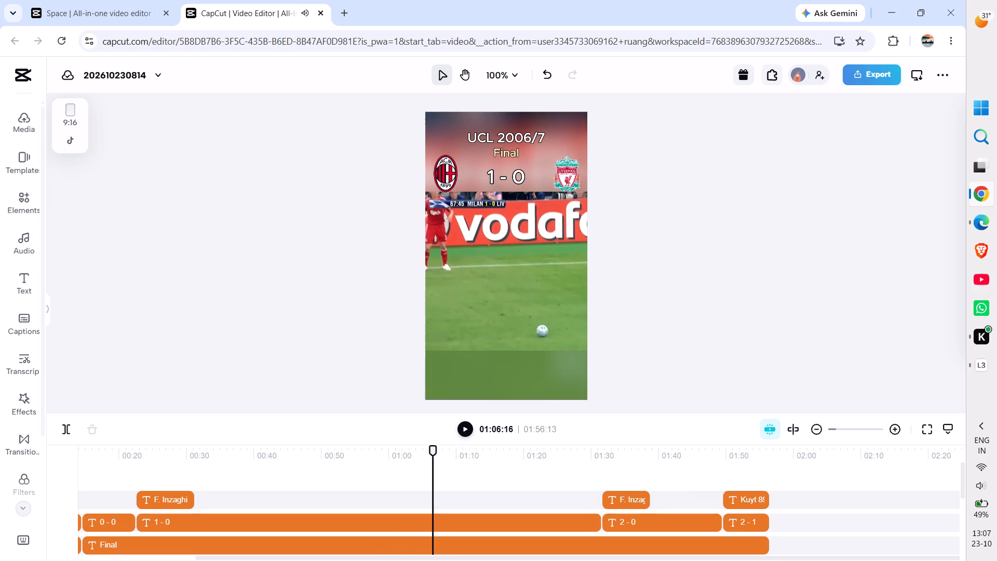
{"action": "left_click_drag", "start_coordinate": [432, 448], "coordinate": [342, 449]}
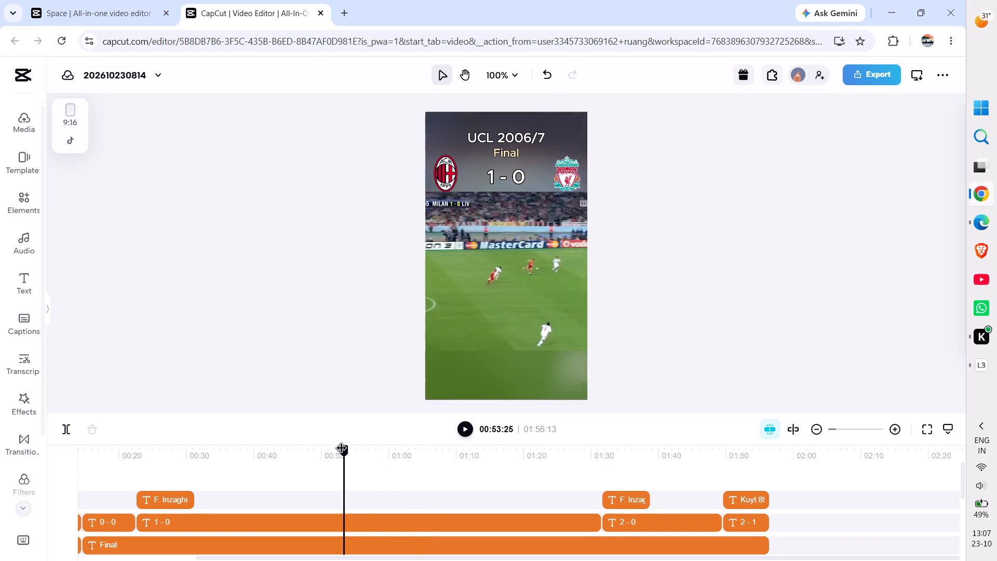
{"action": "left_click_drag", "start_coordinate": [342, 449], "coordinate": [317, 451]}
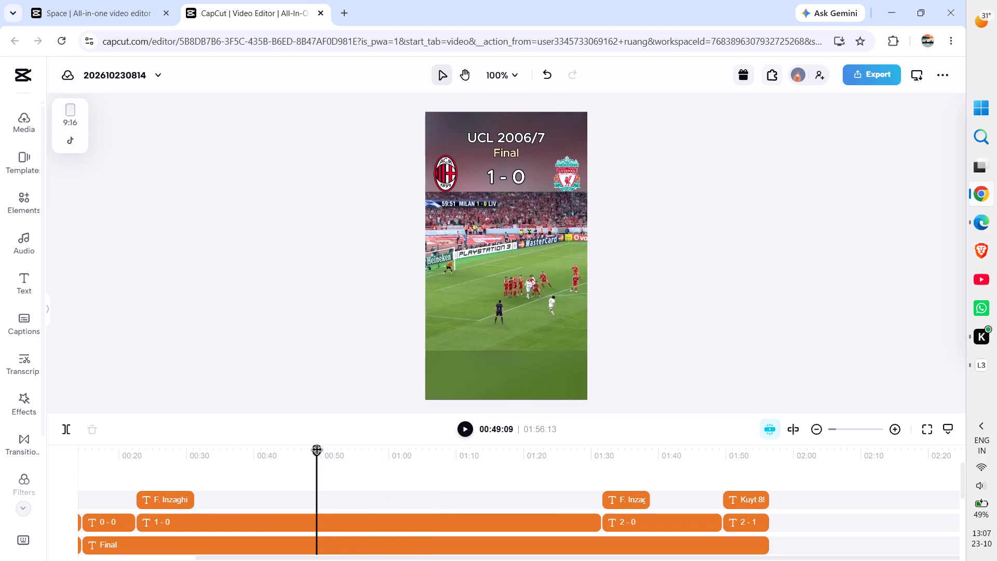
{"action": "key", "text": "space"}
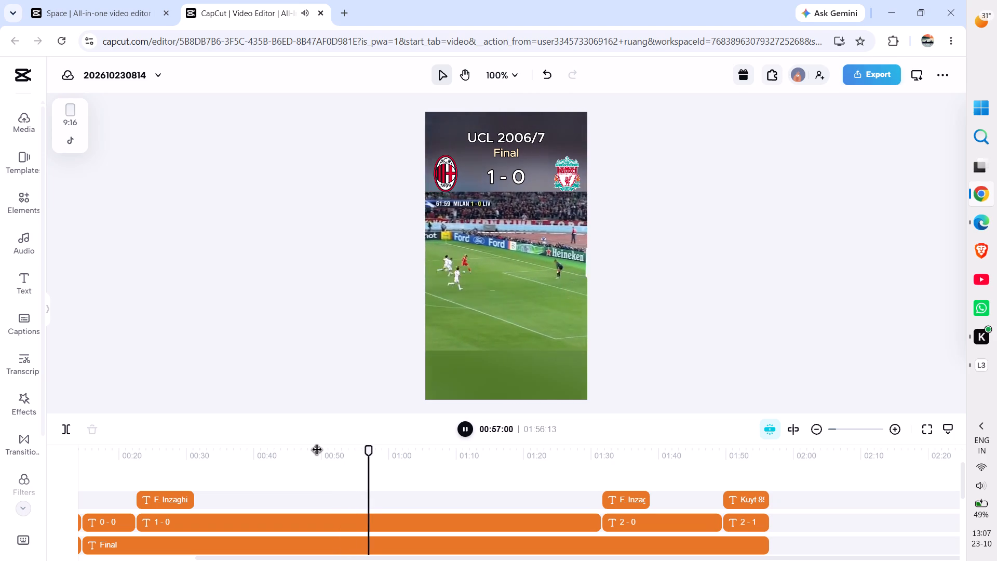
{"action": "key", "text": "space"}
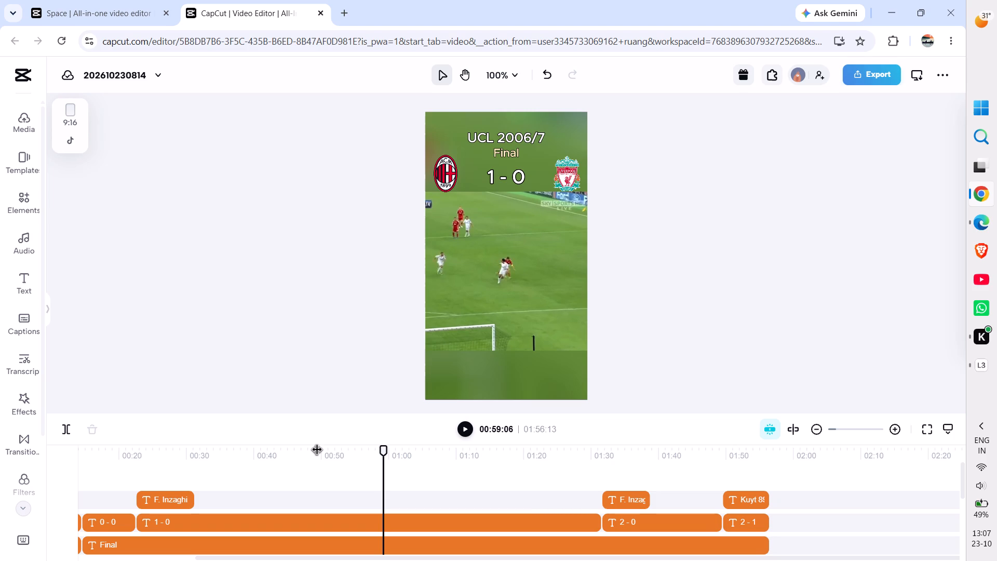
{"action": "key", "text": "space"}
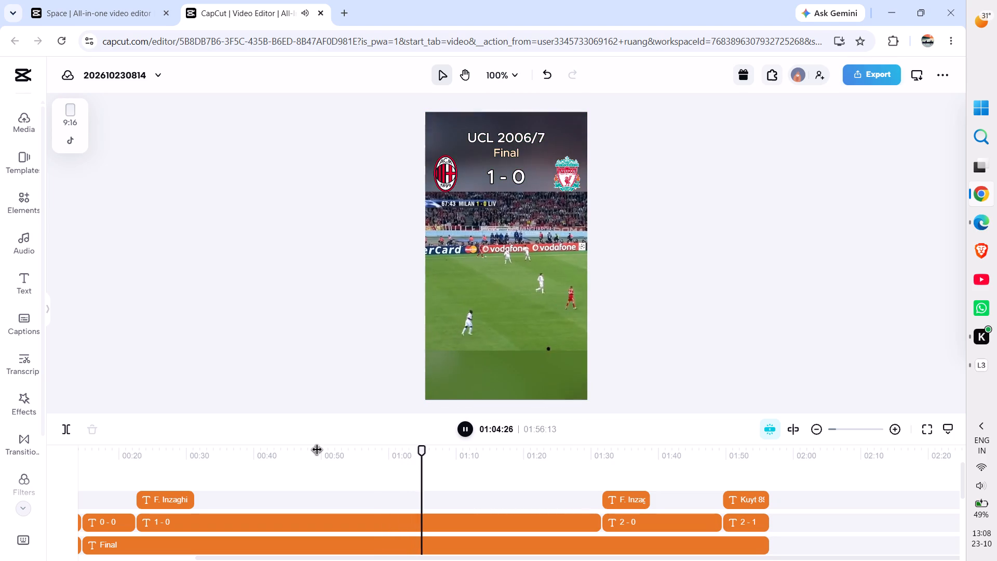
{"action": "key", "text": "space"}
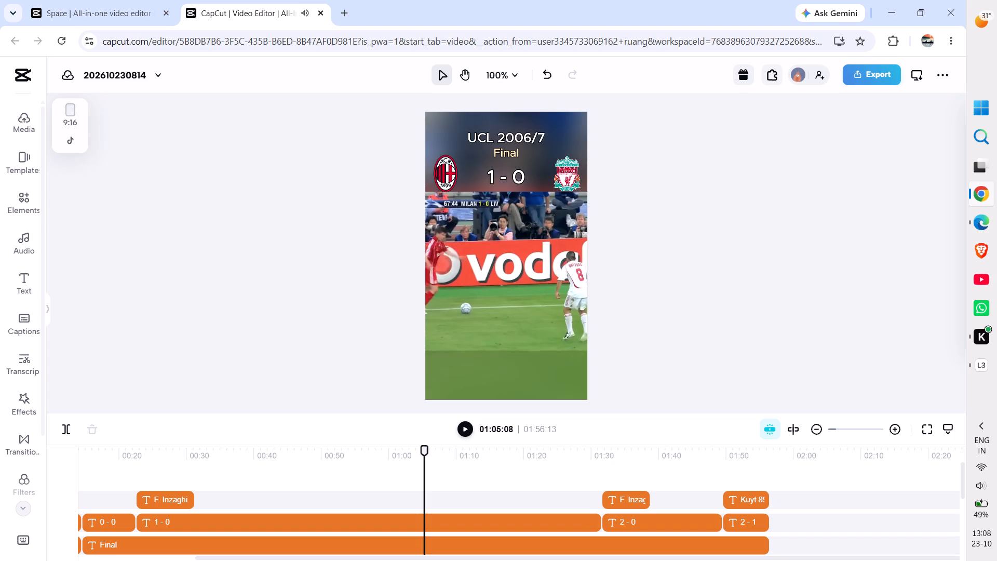
Examine the attack between about 00:57 and 01:00 closely to find a suitable cut point.
{"action": "left_click_drag", "start_coordinate": [423, 445], "coordinate": [390, 446]}
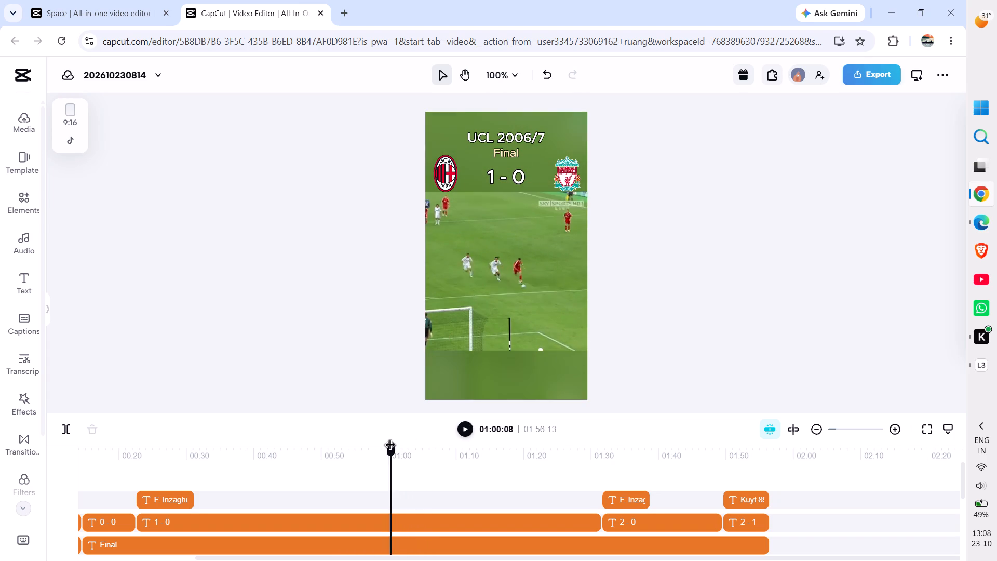
{"action": "left_click_drag", "start_coordinate": [390, 446], "coordinate": [379, 447]}
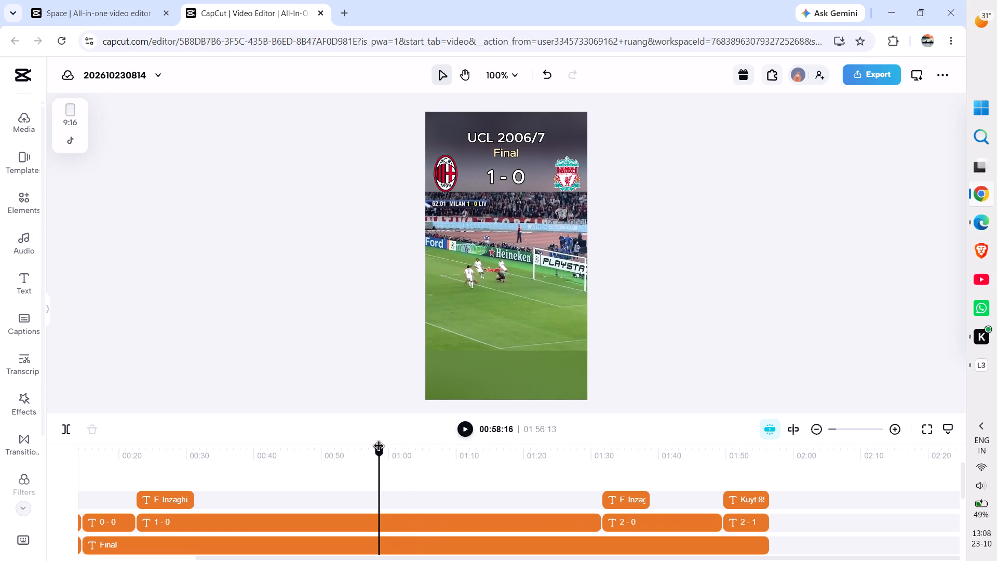
{"action": "left_click_drag", "start_coordinate": [379, 447], "coordinate": [378, 447]}
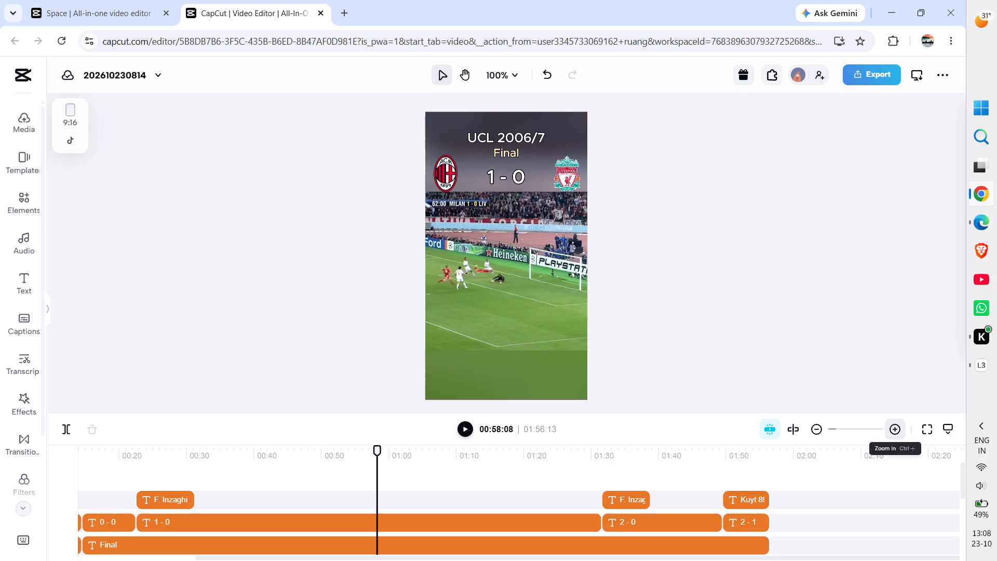
{"action": "left_click", "coordinate": [895, 426]}
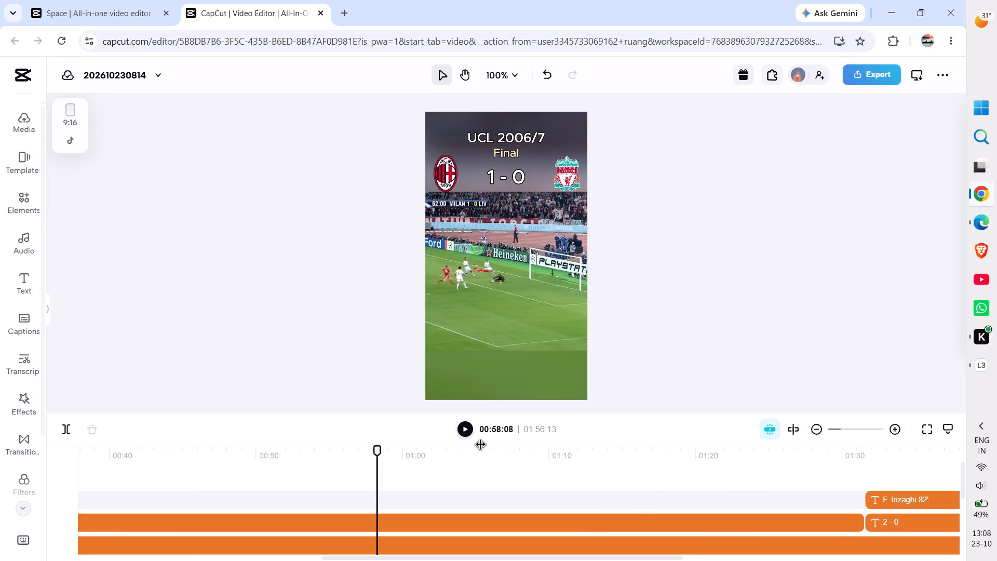
{"action": "left_click_drag", "start_coordinate": [381, 451], "coordinate": [366, 452]}
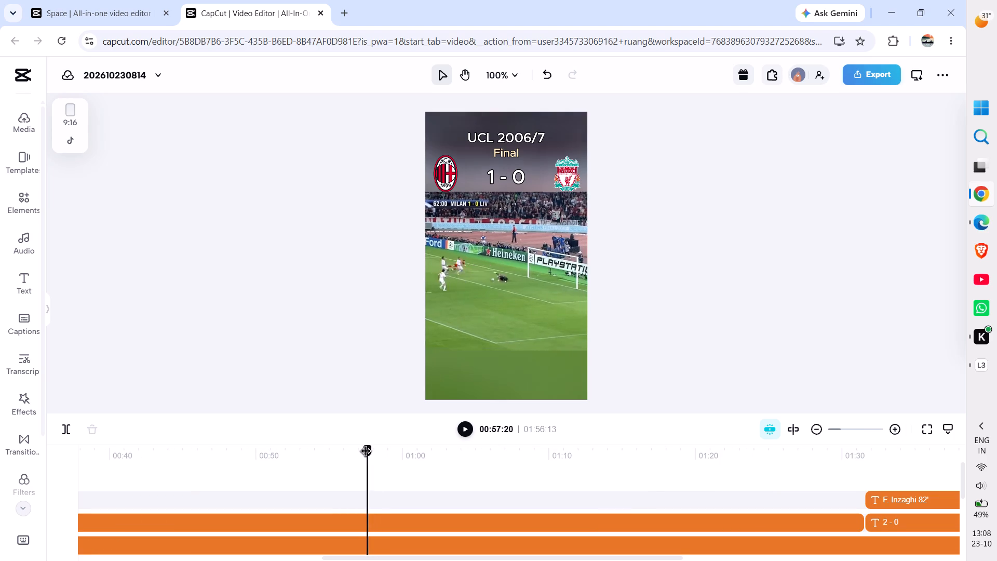
{"action": "left_click_drag", "start_coordinate": [366, 452], "coordinate": [359, 452]}
{"action": "key", "text": "space"}
{"action": "key", "text": "space"}
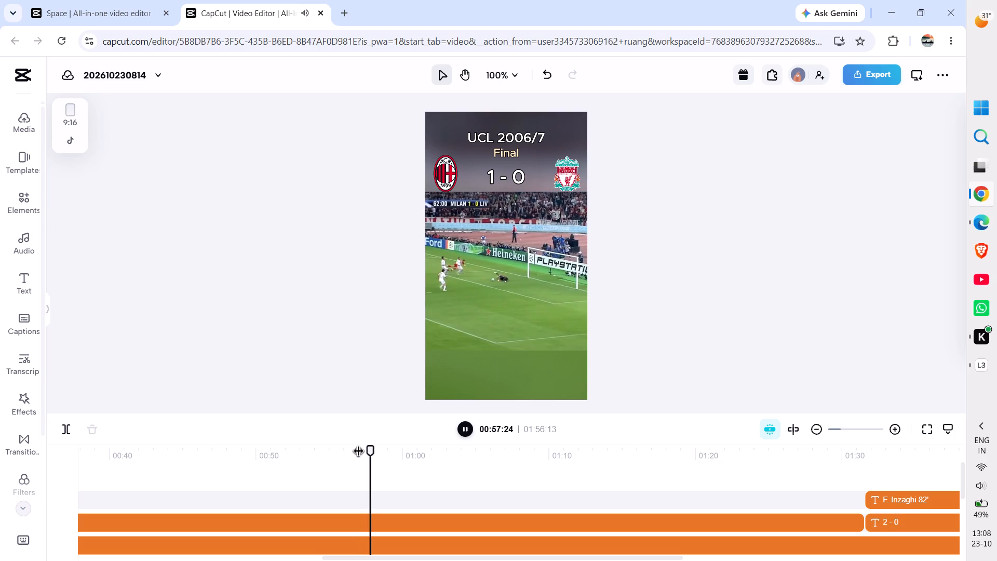
{"action": "key", "text": "space"}
{"action": "key", "text": "space"}
{"action": "key", "text": "space"}
{"action": "key", "text": "space"}
{"action": "key", "text": "space"}
{"action": "key", "text": "space"}
{"action": "key", "text": "space"}
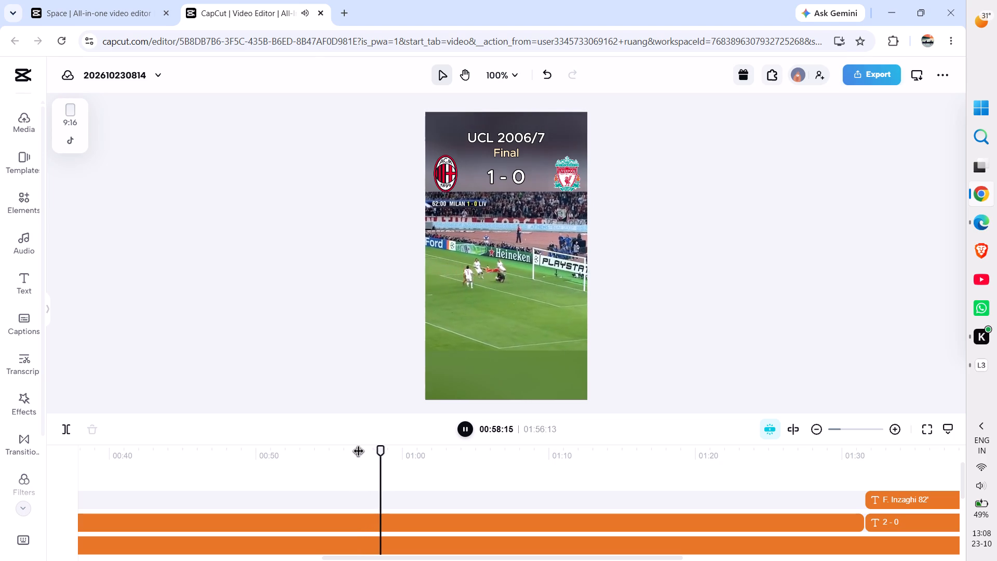
{"action": "key", "text": "space"}
{"action": "key", "text": "space"}
{"action": "key", "text": "space"}
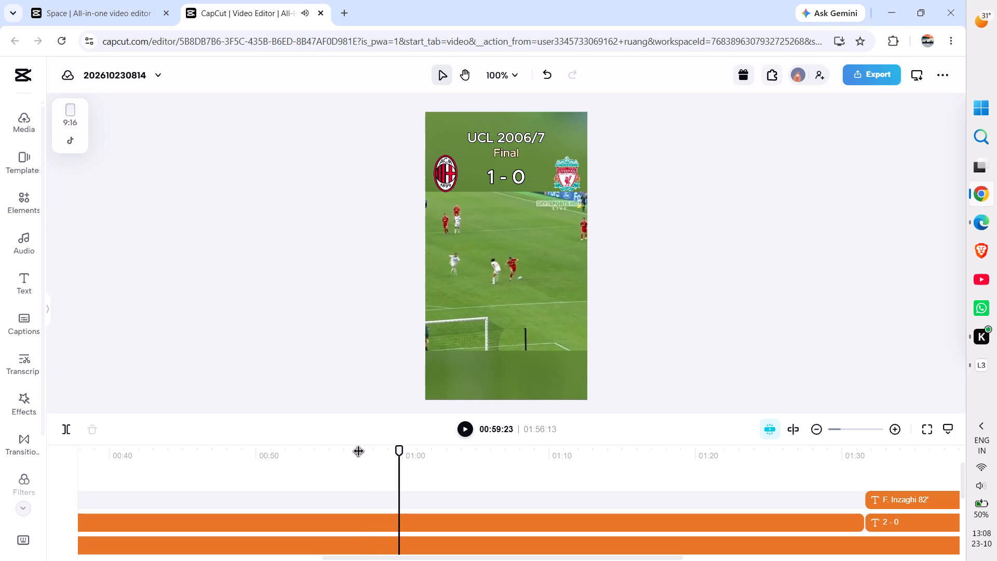
Split the 1 - 0, Final and UCL 2006/7 text segments at 00:58:23.
{"action": "left_click_drag", "start_coordinate": [401, 451], "coordinate": [393, 451]}
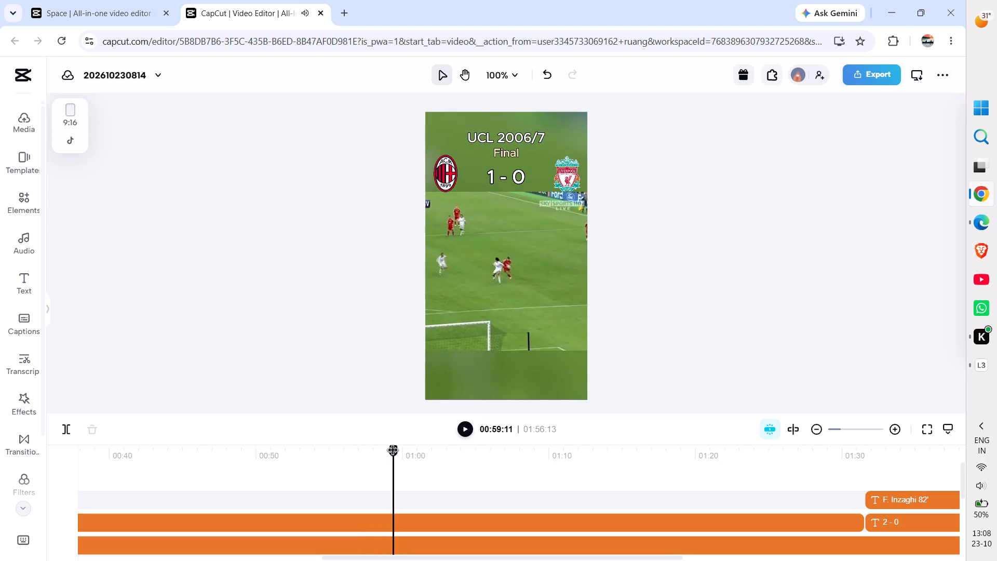
{"action": "left_click_drag", "start_coordinate": [393, 451], "coordinate": [385, 453]}
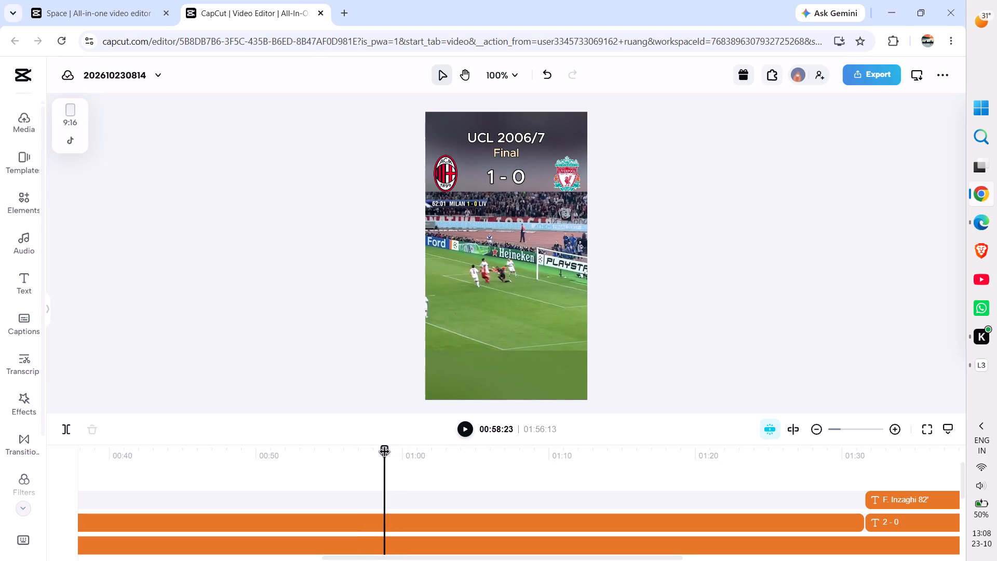
{"action": "left_click", "coordinate": [382, 519]}
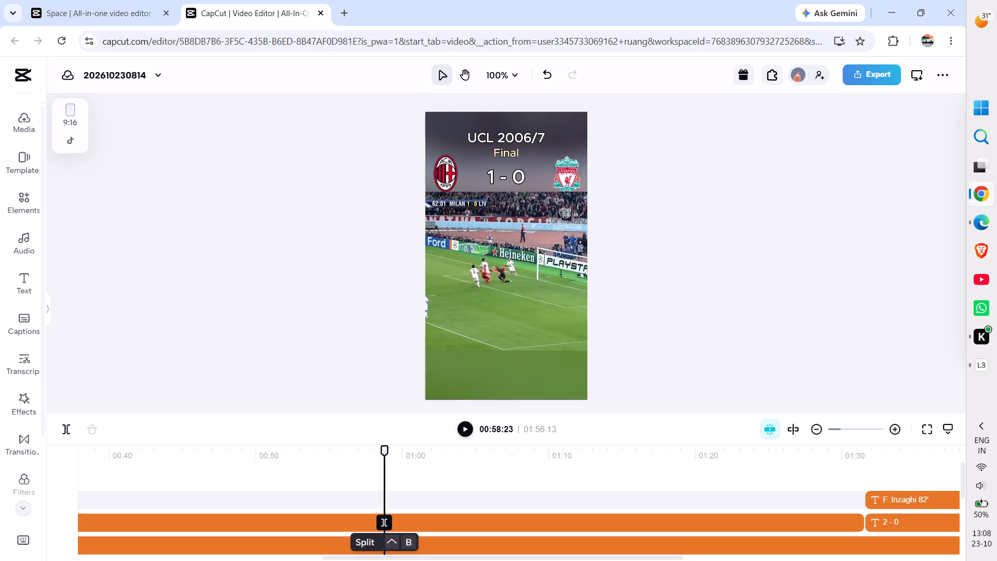
{"action": "scroll", "coordinate": [382, 519], "scroll_direction": "down", "scroll_amount": 1}
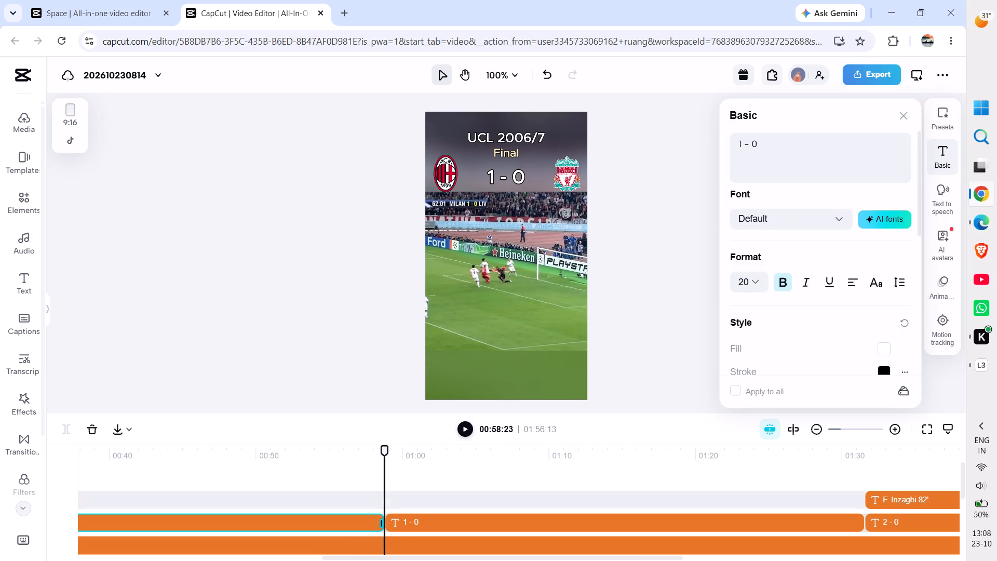
{"action": "scroll", "coordinate": [421, 489], "scroll_direction": "down", "scroll_amount": 1}
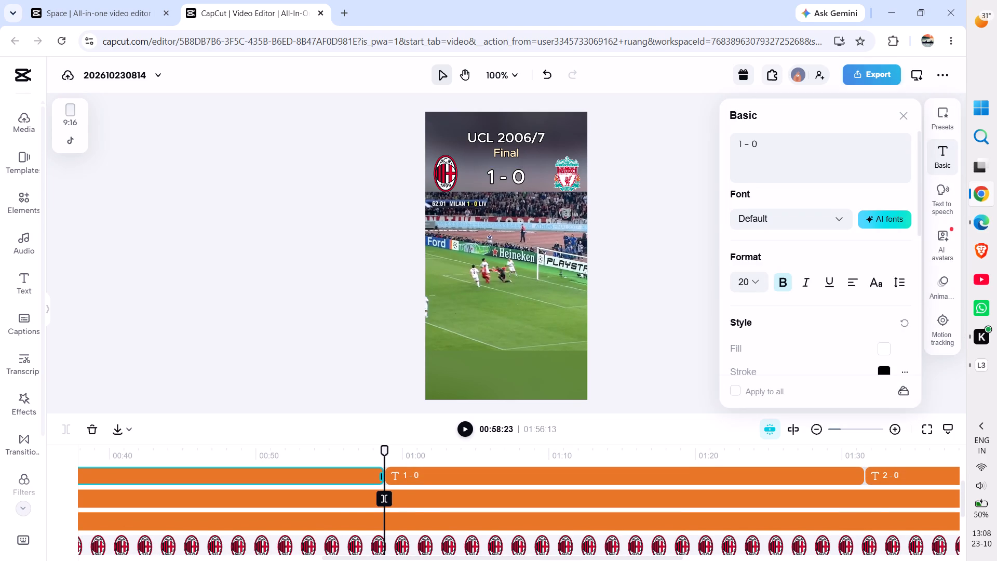
{"action": "left_click", "coordinate": [384, 495]}
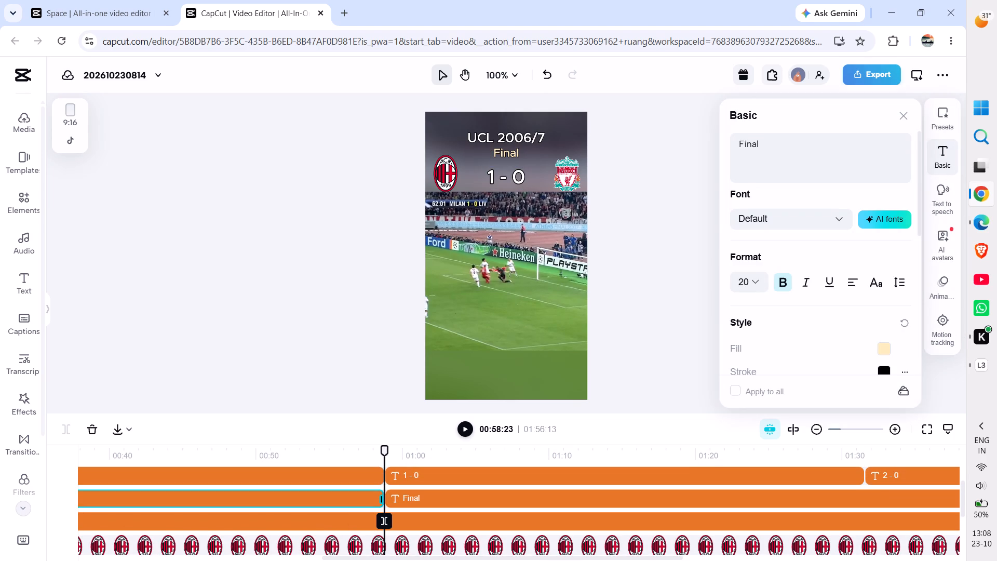
{"action": "left_click", "coordinate": [383, 518]}
Split the AC Milan logo, the Liverpool logo and the main video clip at 00:58:23.
{"action": "left_click", "coordinate": [383, 545]}
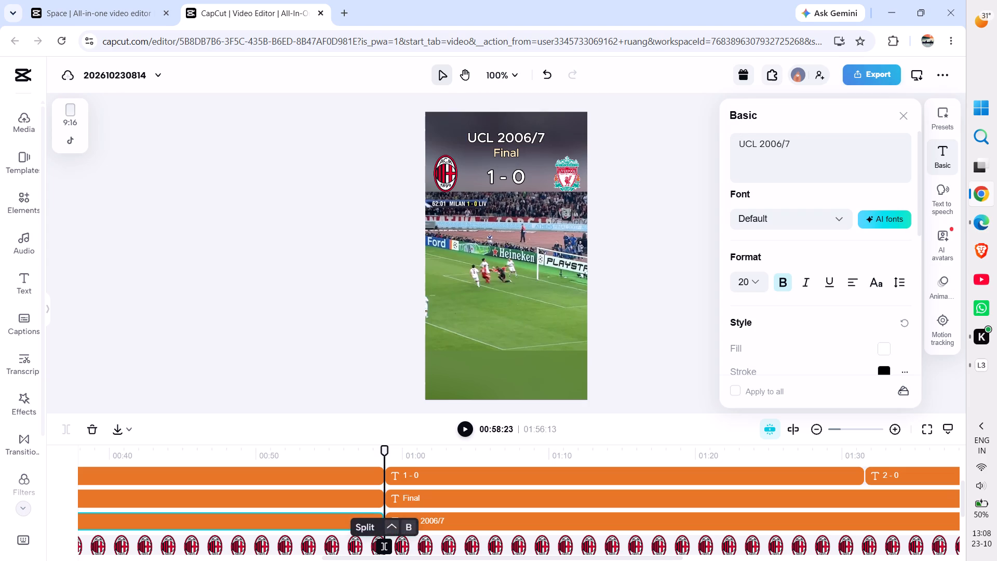
{"action": "scroll", "coordinate": [454, 515], "scroll_direction": "down", "scroll_amount": 1}
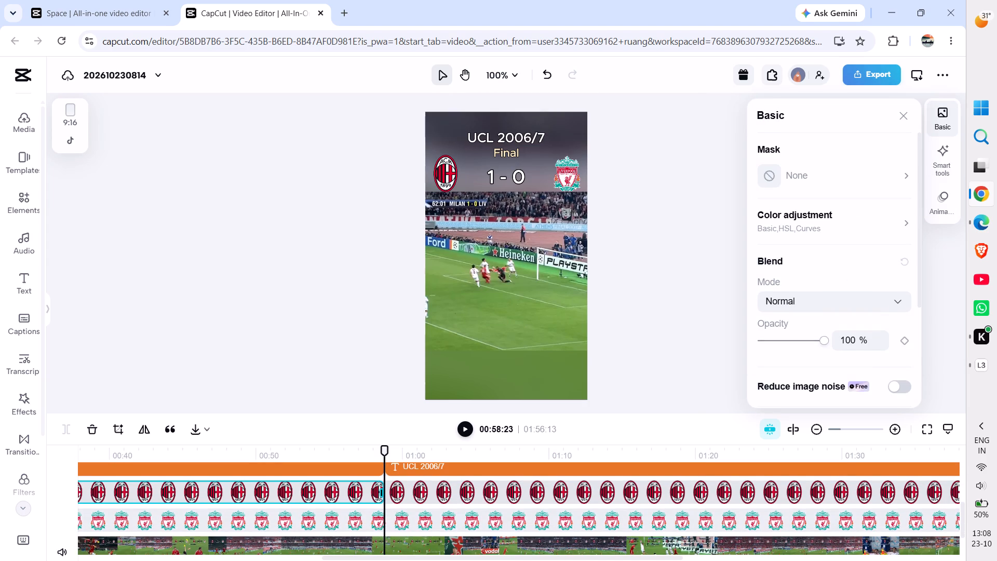
{"action": "left_click", "coordinate": [382, 515]}
{"action": "scroll", "coordinate": [403, 525], "scroll_direction": "down", "scroll_amount": 1}
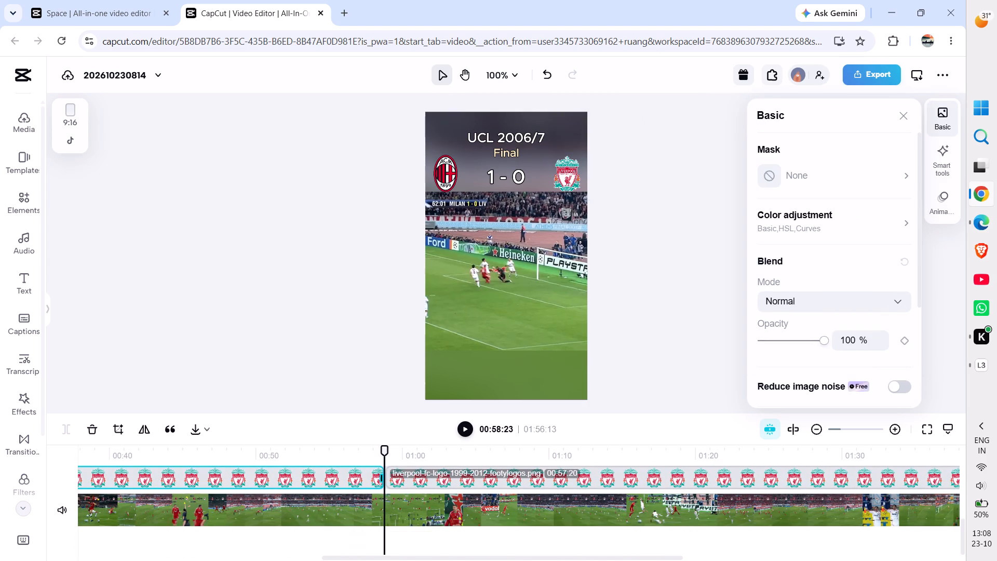
{"action": "left_click", "coordinate": [383, 510]}
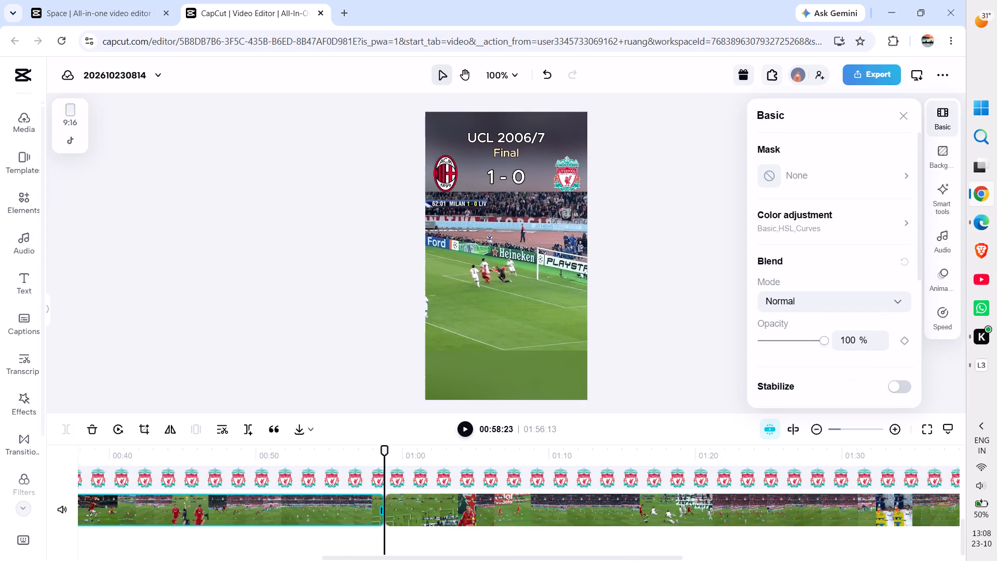
Play back the footage from 00:58:23 to about 01:26 to review the scenes under the 1 - 0 score.
{"action": "key", "text": "space"}
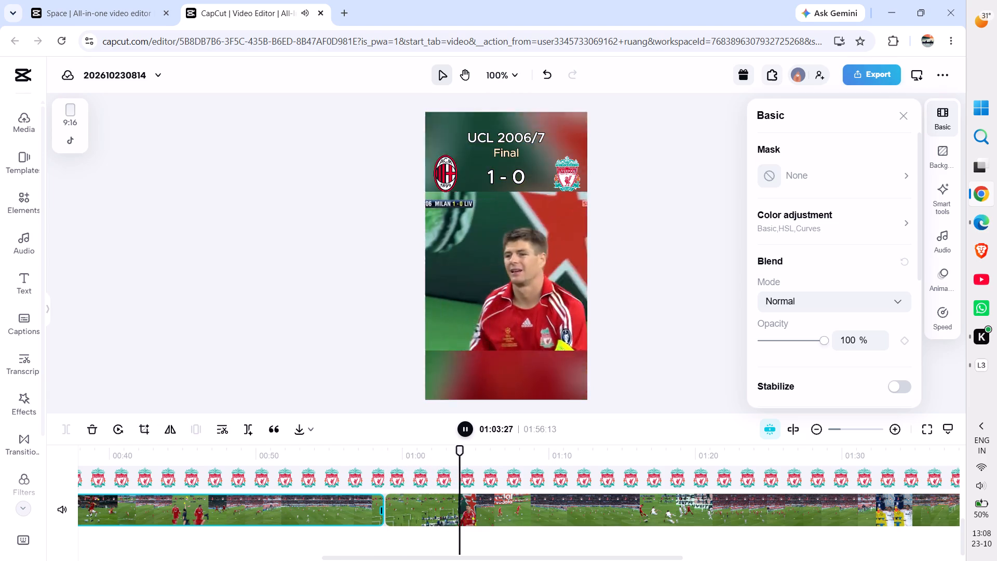
{"action": "key", "text": "space"}
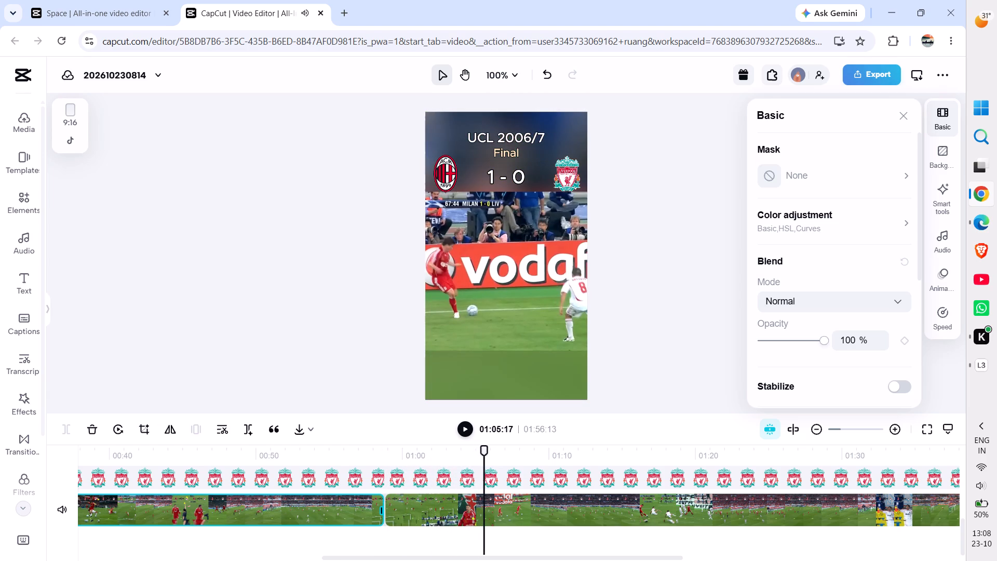
{"action": "key", "text": "space"}
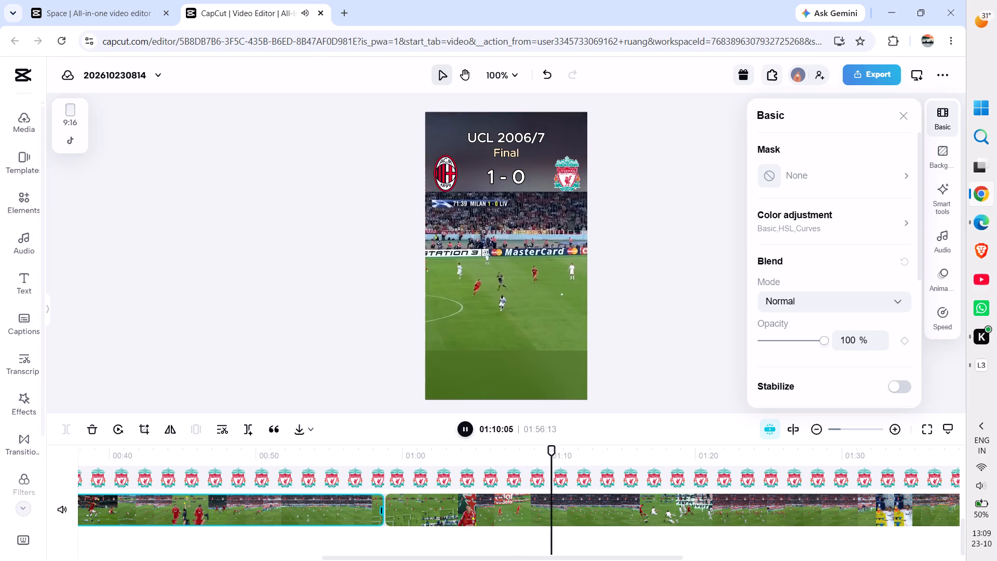
{"action": "key", "text": "space"}
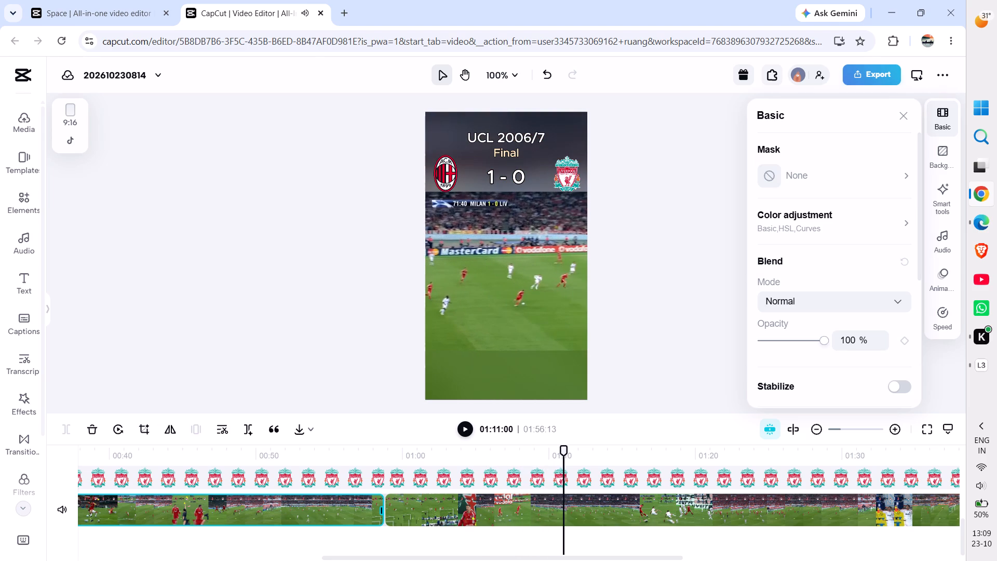
{"action": "key", "text": "space"}
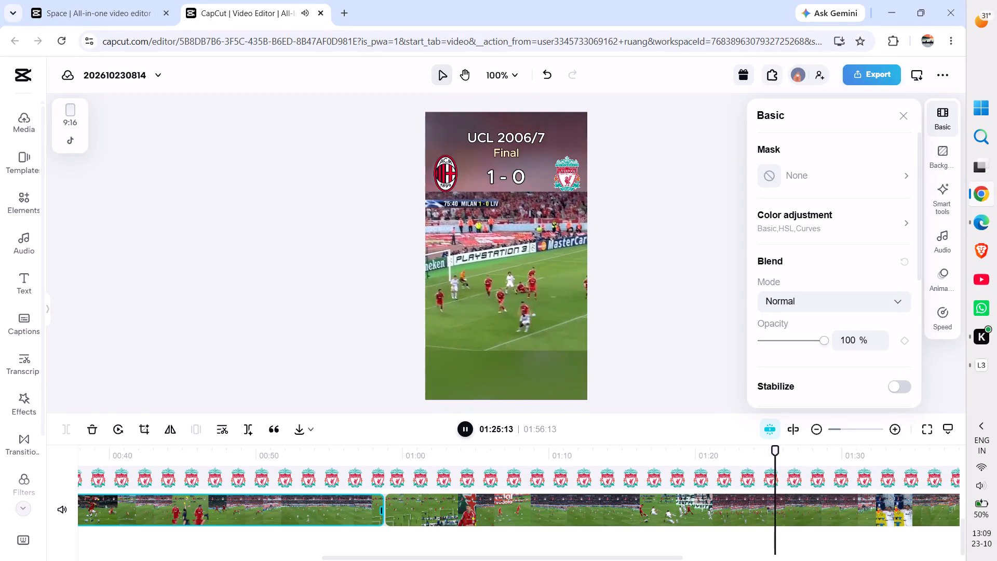
{"action": "key", "text": "space"}
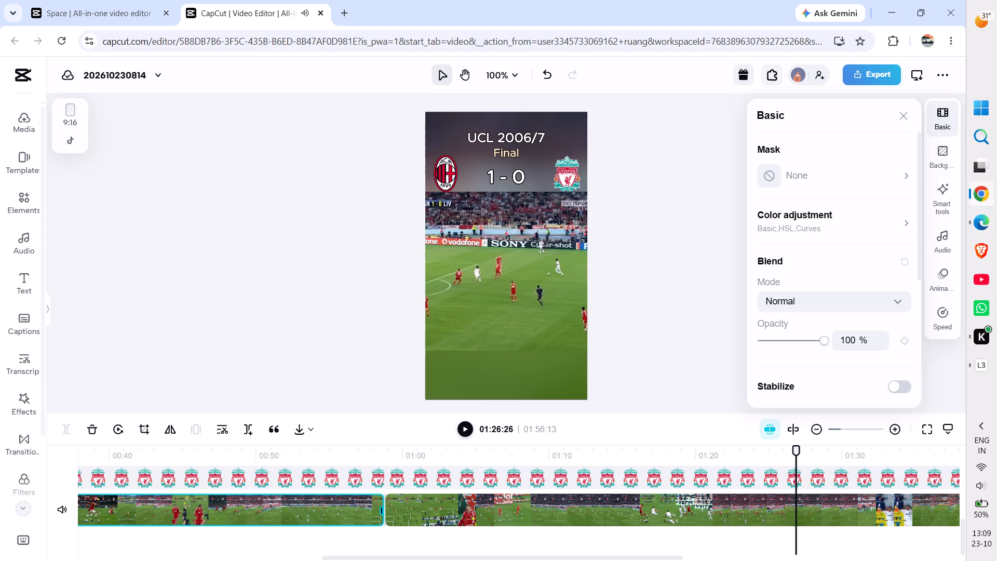
Examine the shots and the corner kick between about 01:19 and 01:26 closely for the end of the section to cut.
{"action": "left_click_drag", "start_coordinate": [792, 446], "coordinate": [789, 446]}
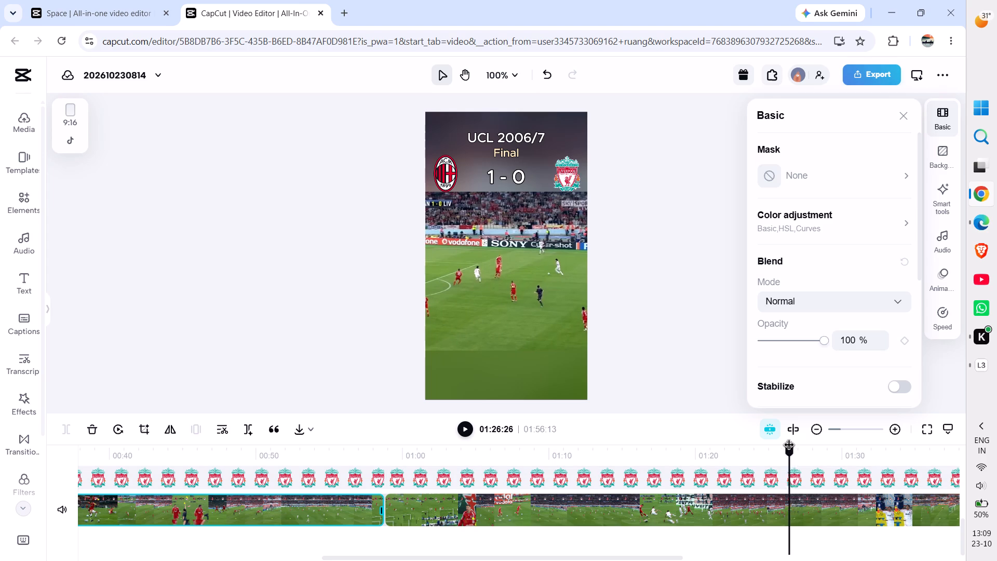
{"action": "left_click_drag", "start_coordinate": [789, 446], "coordinate": [782, 446]}
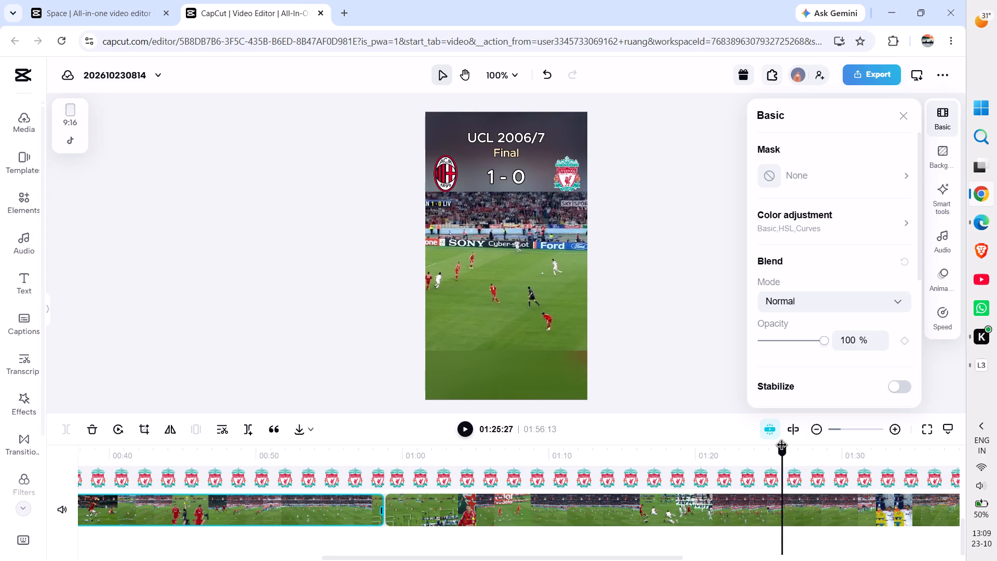
{"action": "left_click_drag", "start_coordinate": [782, 446], "coordinate": [771, 448]}
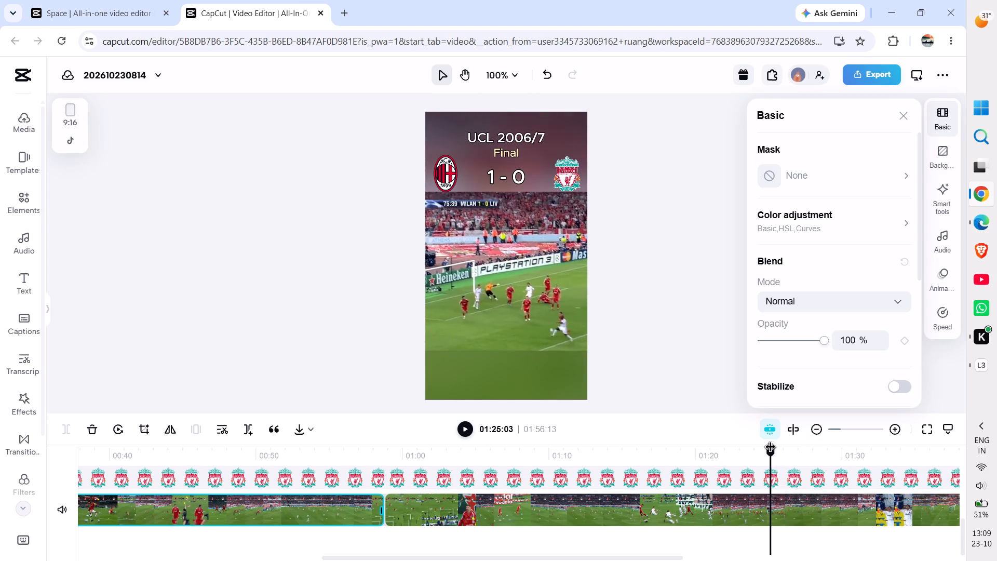
{"action": "left_click_drag", "start_coordinate": [771, 448], "coordinate": [762, 451]}
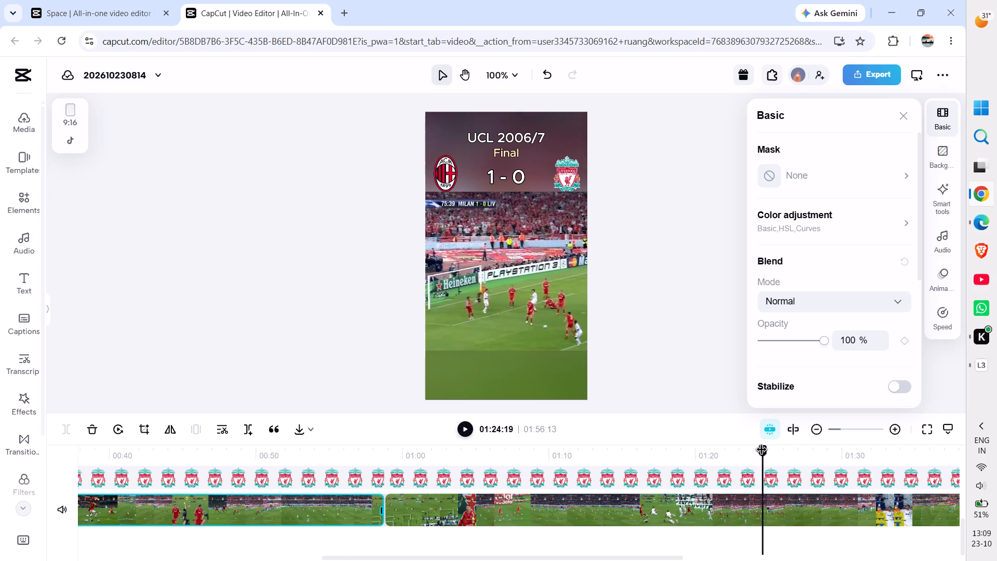
{"action": "left_click_drag", "start_coordinate": [762, 451], "coordinate": [751, 451]}
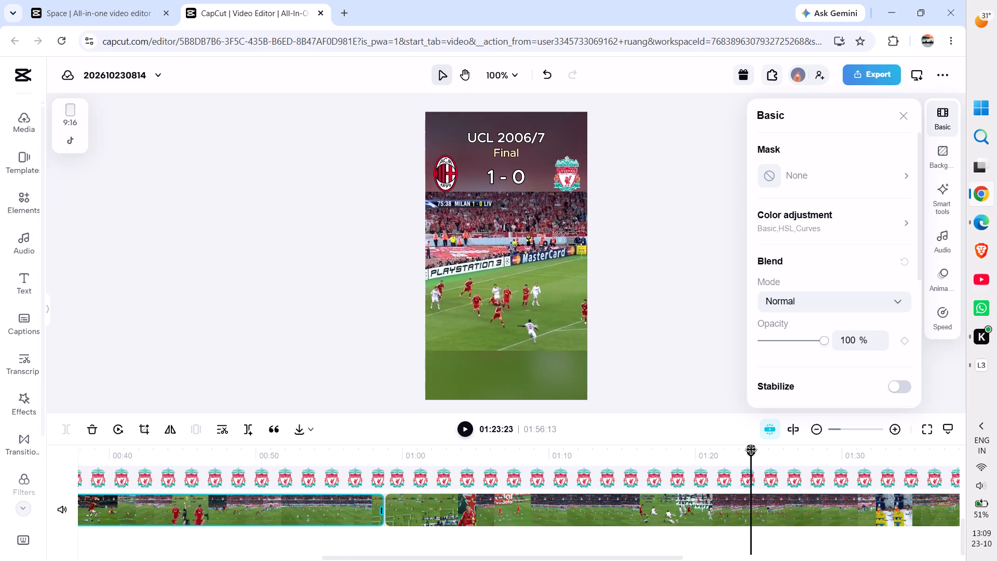
{"action": "left_click_drag", "start_coordinate": [751, 451], "coordinate": [721, 452]}
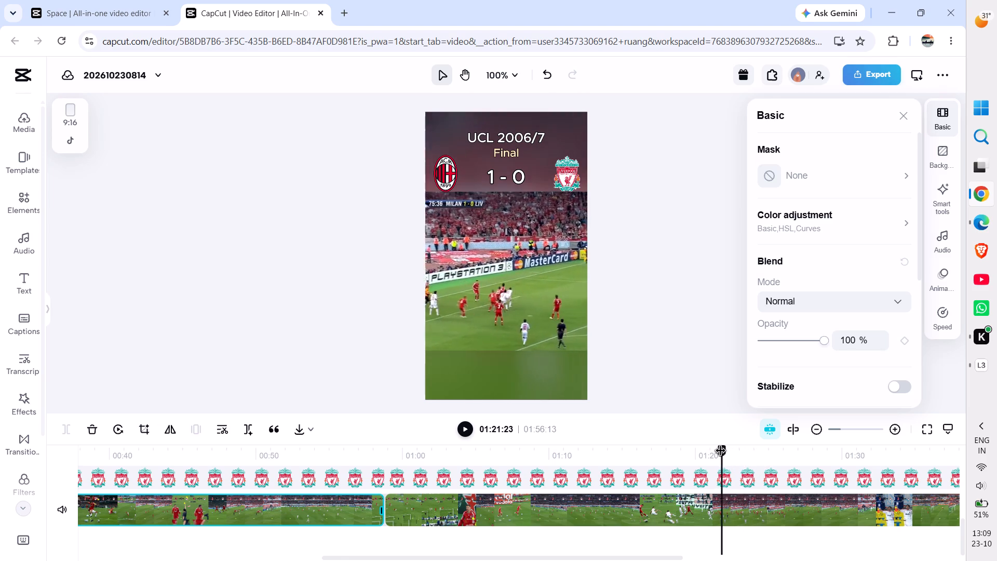
{"action": "left_click_drag", "start_coordinate": [721, 452], "coordinate": [685, 453]}
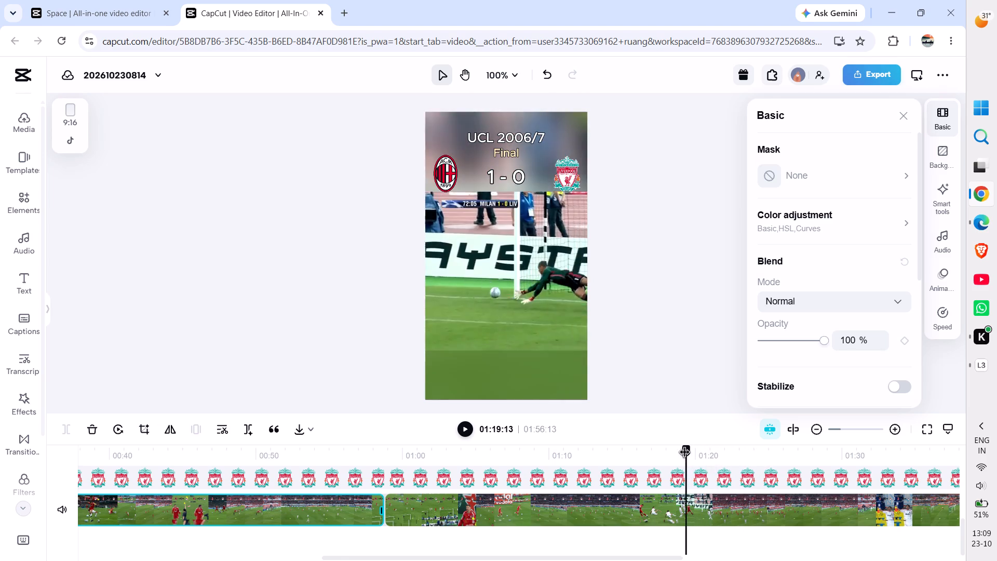
{"action": "left_click_drag", "start_coordinate": [685, 453], "coordinate": [683, 454]}
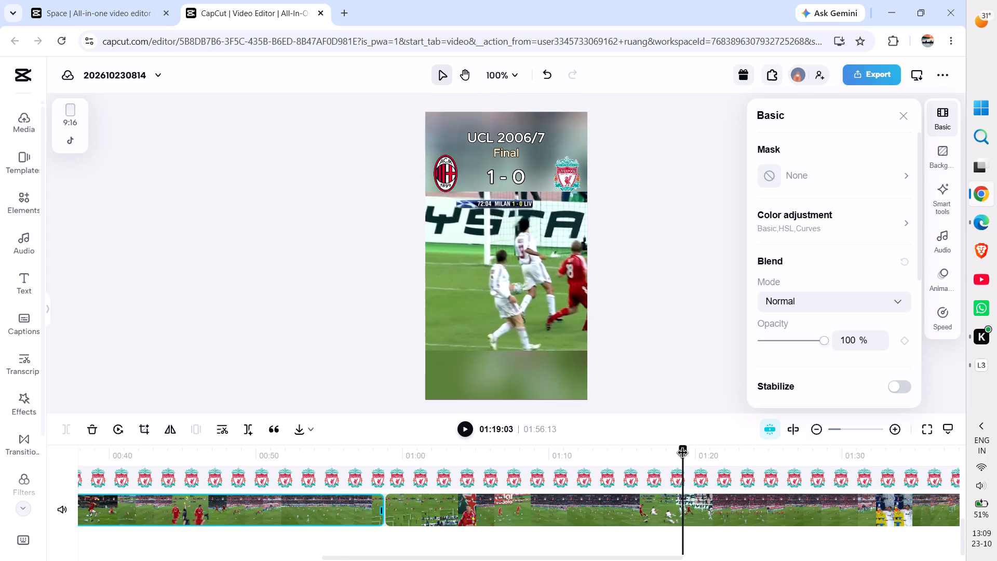
{"action": "left_click_drag", "start_coordinate": [683, 454], "coordinate": [689, 455]}
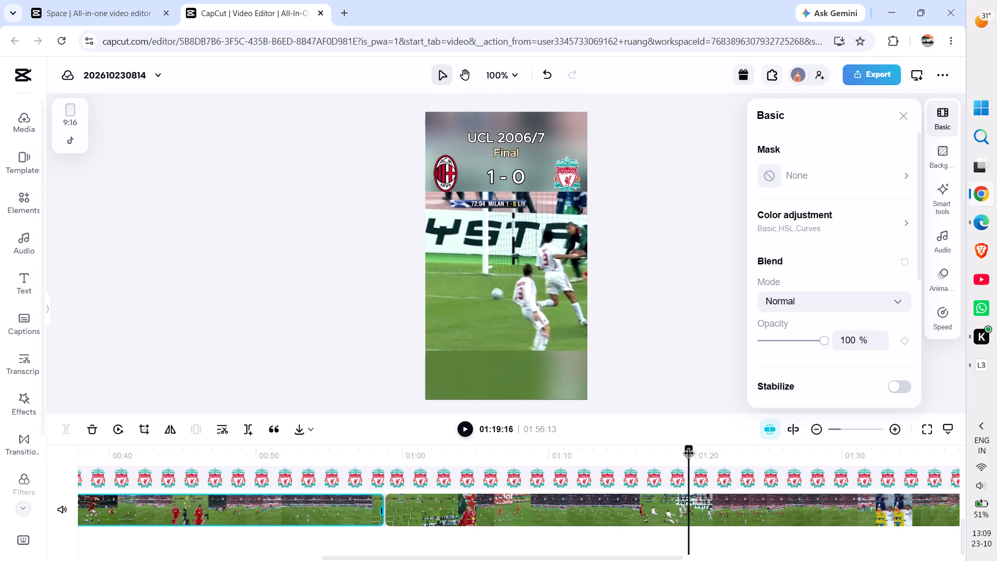
{"action": "left_click_drag", "start_coordinate": [689, 455], "coordinate": [696, 456]}
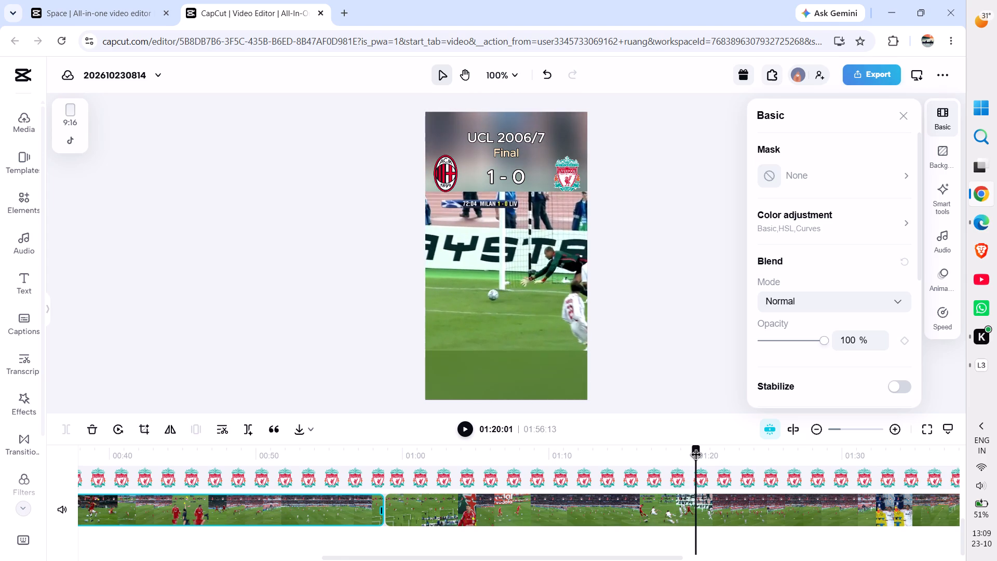
{"action": "left_click_drag", "start_coordinate": [696, 456], "coordinate": [706, 458]}
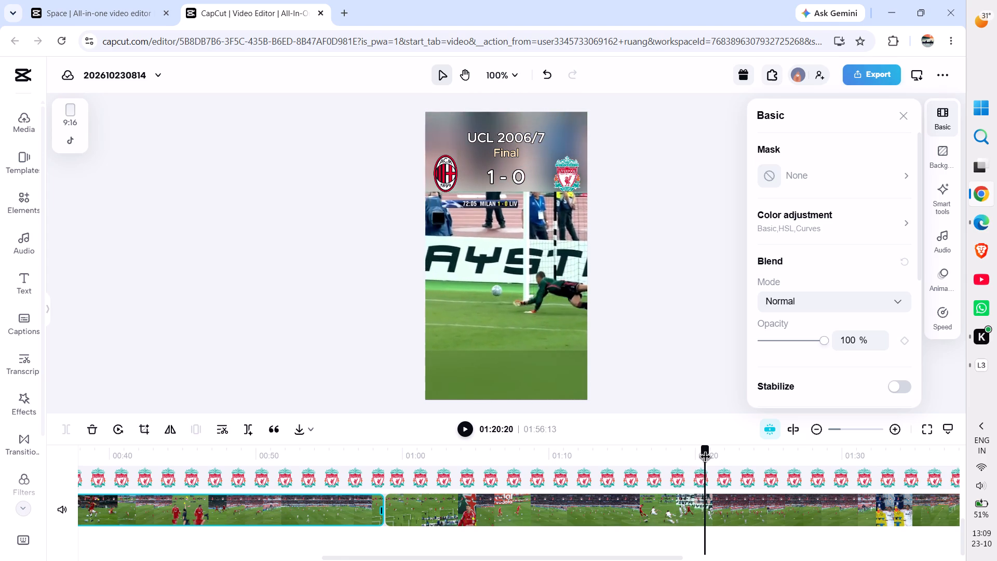
{"action": "left_click_drag", "start_coordinate": [706, 458], "coordinate": [711, 460]}
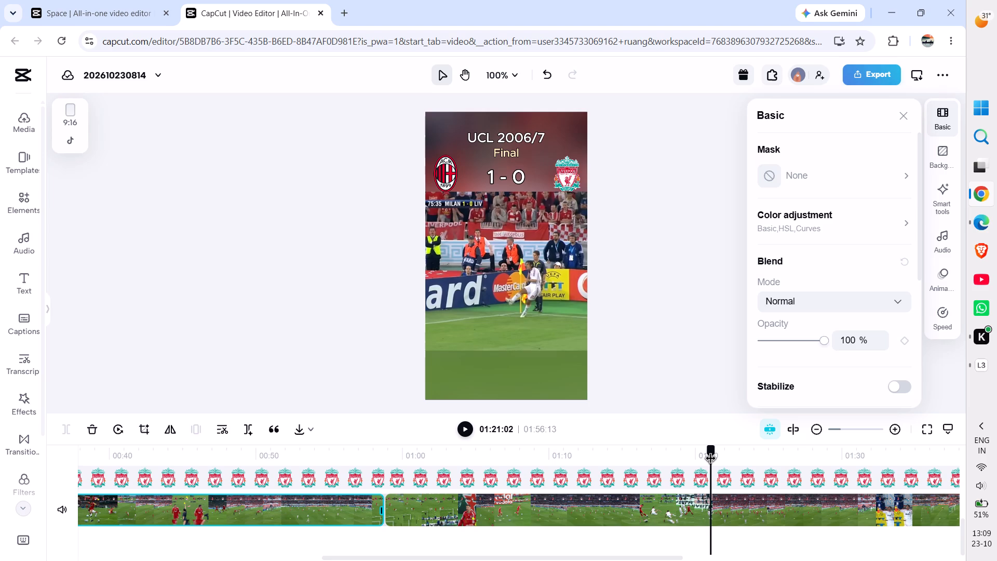
{"action": "left_click_drag", "start_coordinate": [711, 460], "coordinate": [708, 461]}
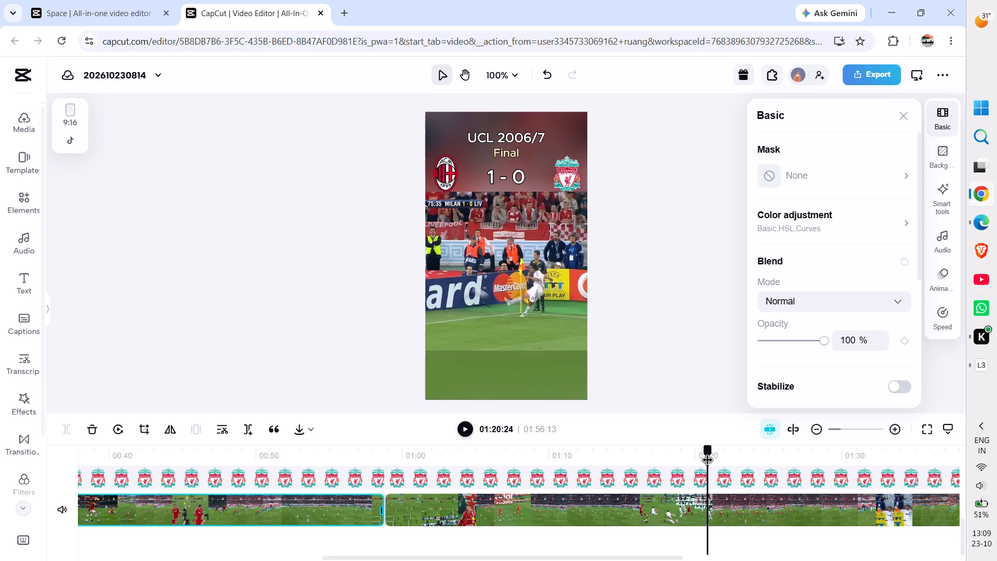
{"action": "left_click_drag", "start_coordinate": [708, 461], "coordinate": [709, 461]}
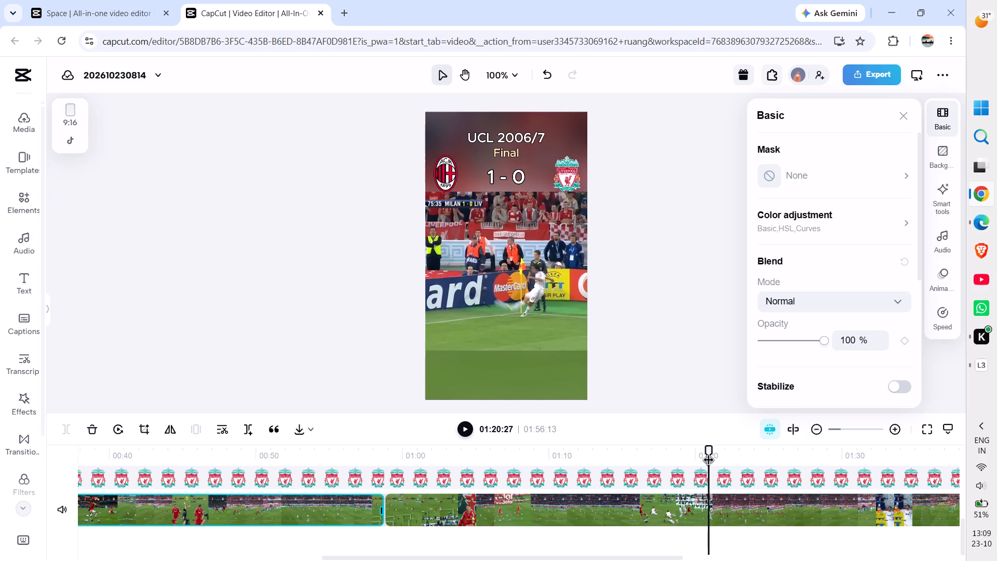
Find the scene change after the corner attack and split the Liverpool logo, main video clip and AC Milan logo at 01:25:19.
{"action": "key", "text": "space"}
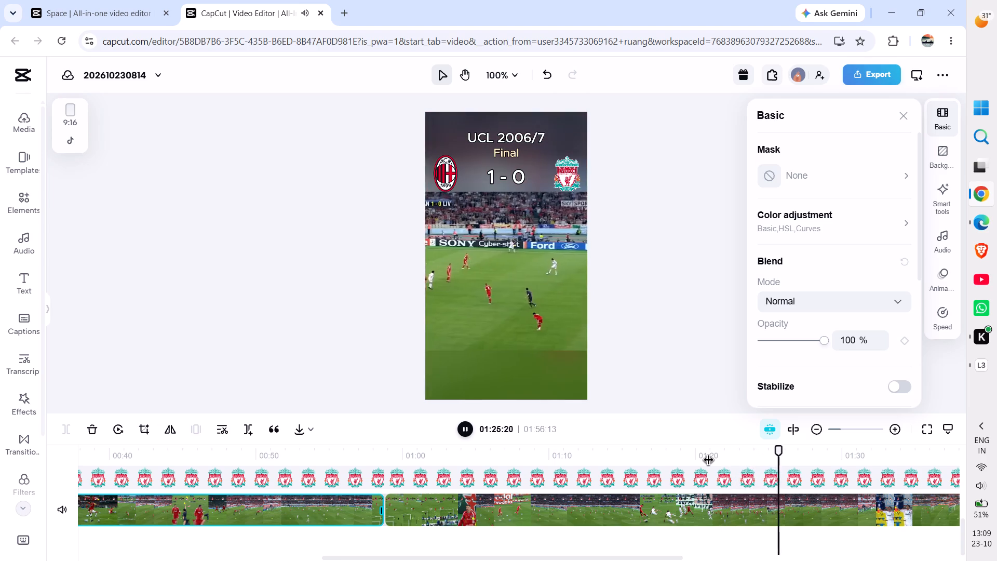
{"action": "key", "text": "space"}
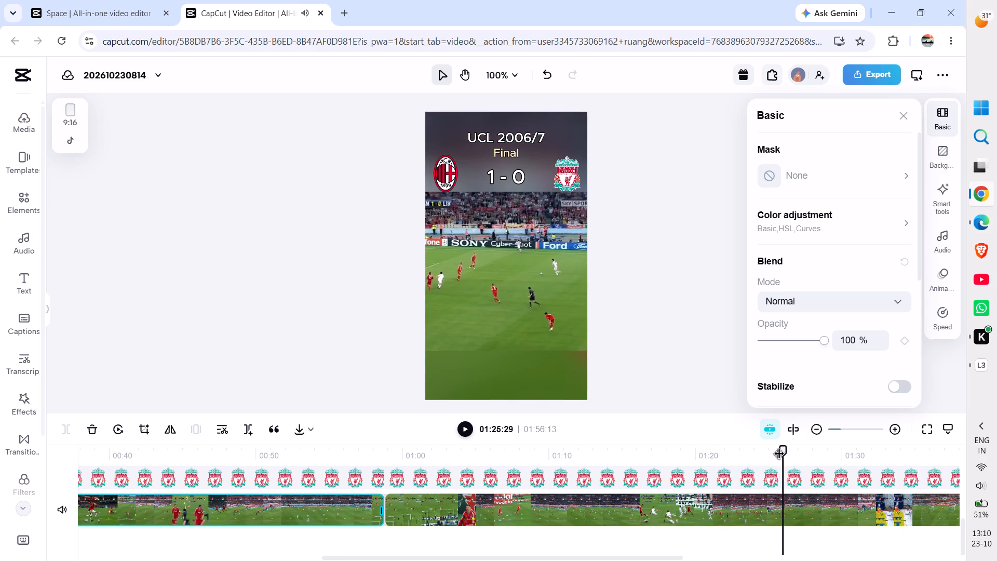
{"action": "left_click_drag", "start_coordinate": [783, 454], "coordinate": [776, 454]}
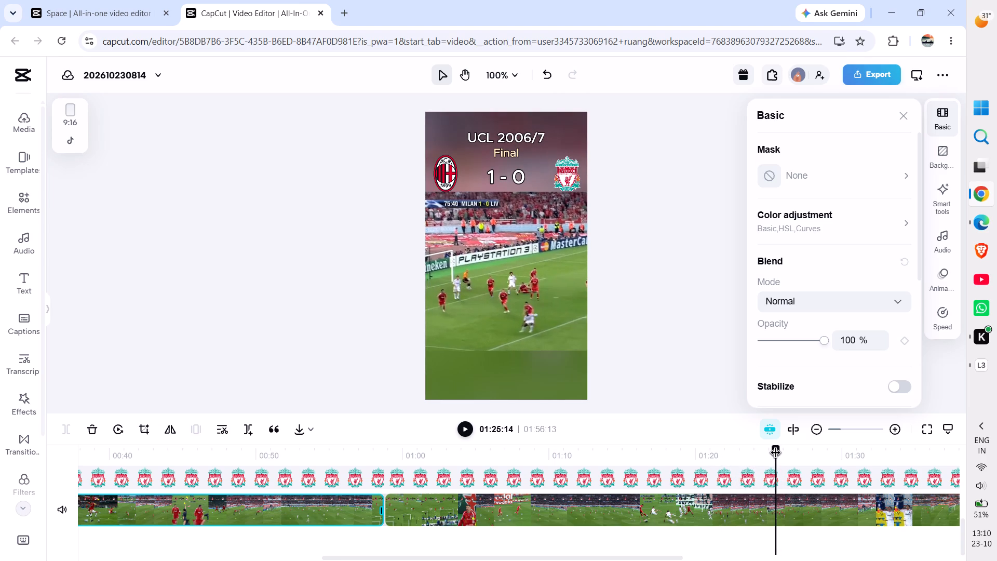
{"action": "left_click_drag", "start_coordinate": [776, 454], "coordinate": [777, 454]}
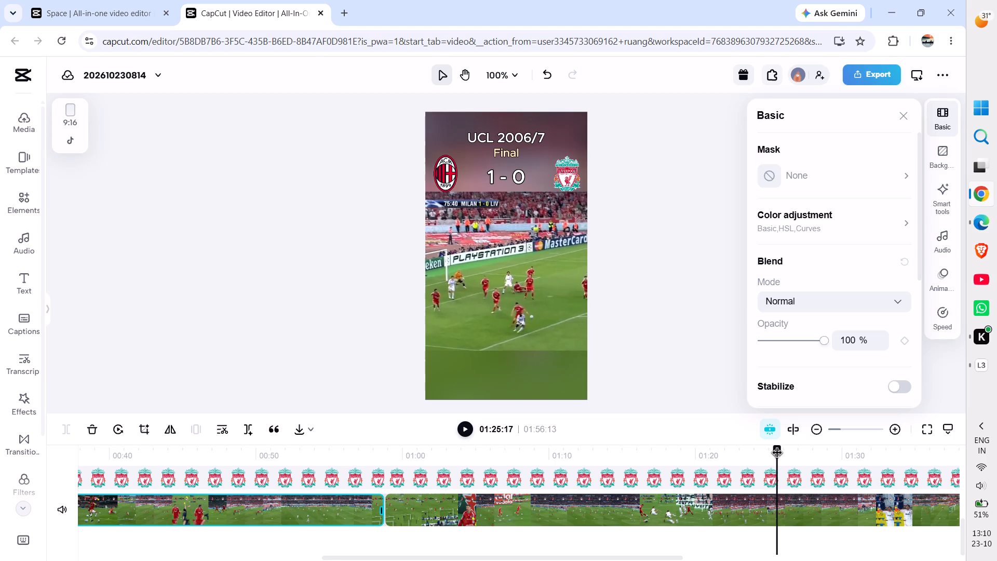
{"action": "left_click_drag", "start_coordinate": [777, 454], "coordinate": [778, 454]}
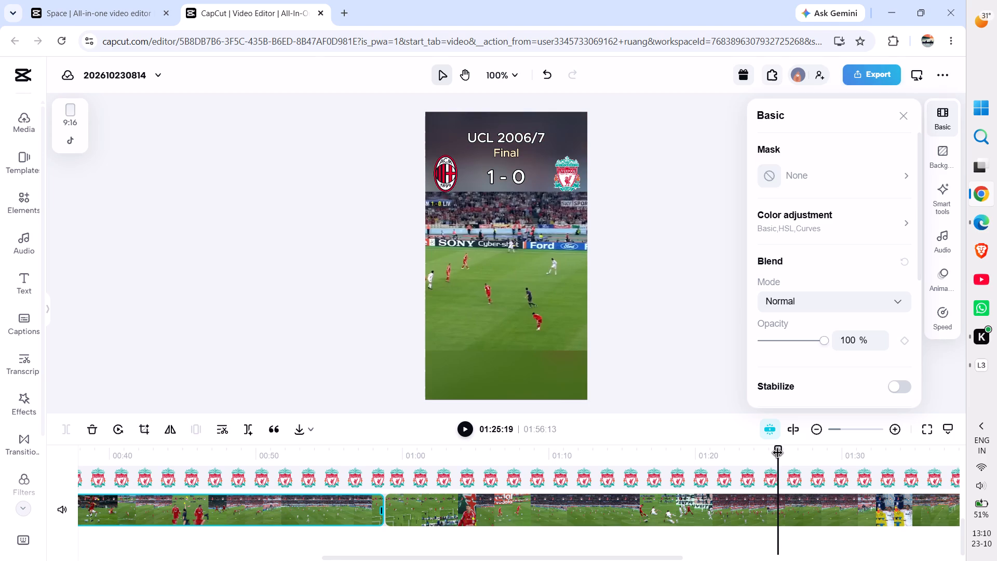
{"action": "left_click", "coordinate": [777, 479]}
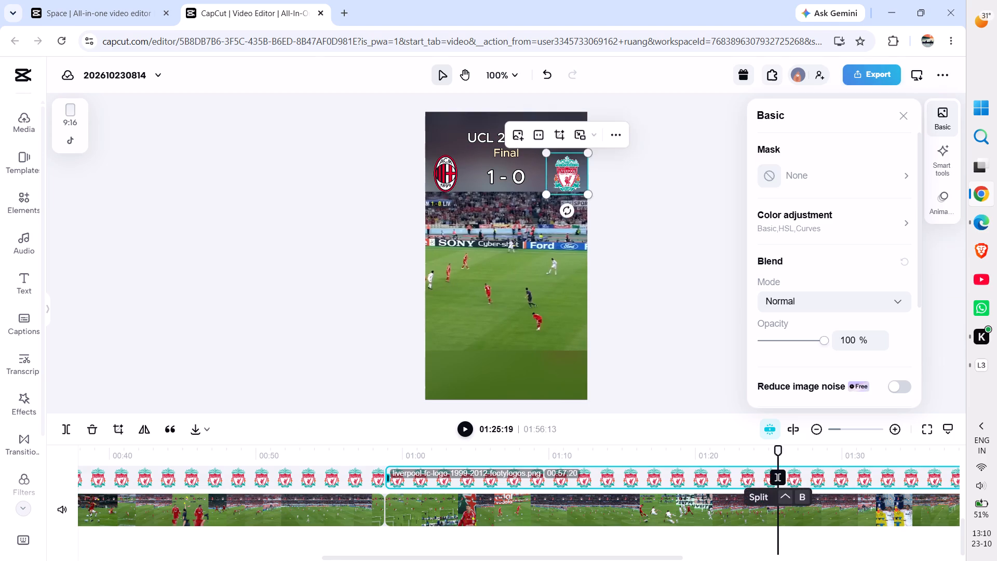
{"action": "left_click", "coordinate": [779, 515]}
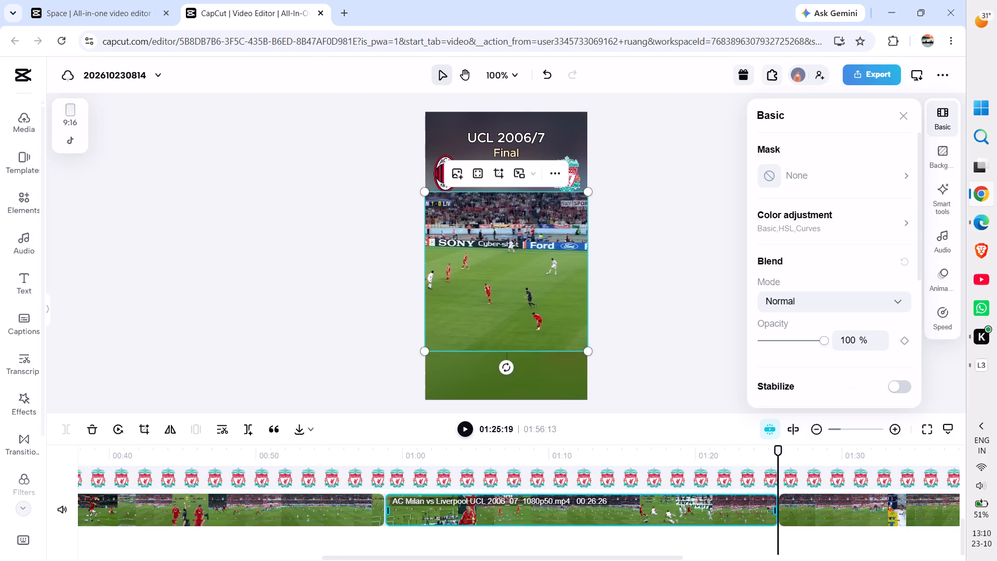
{"action": "scroll", "coordinate": [776, 489], "scroll_direction": "up", "scroll_amount": 1}
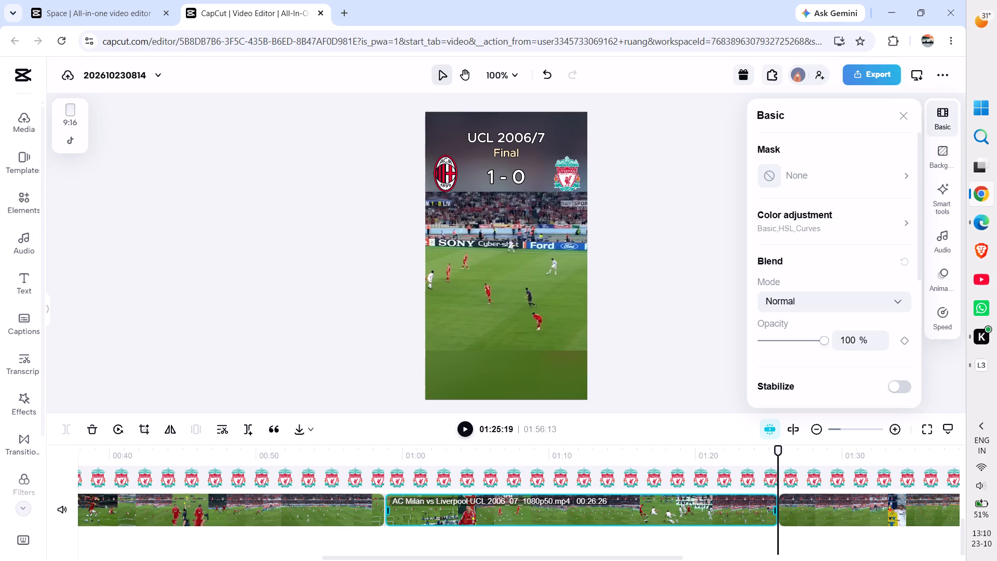
{"action": "scroll", "coordinate": [802, 490], "scroll_direction": "up", "scroll_amount": 1}
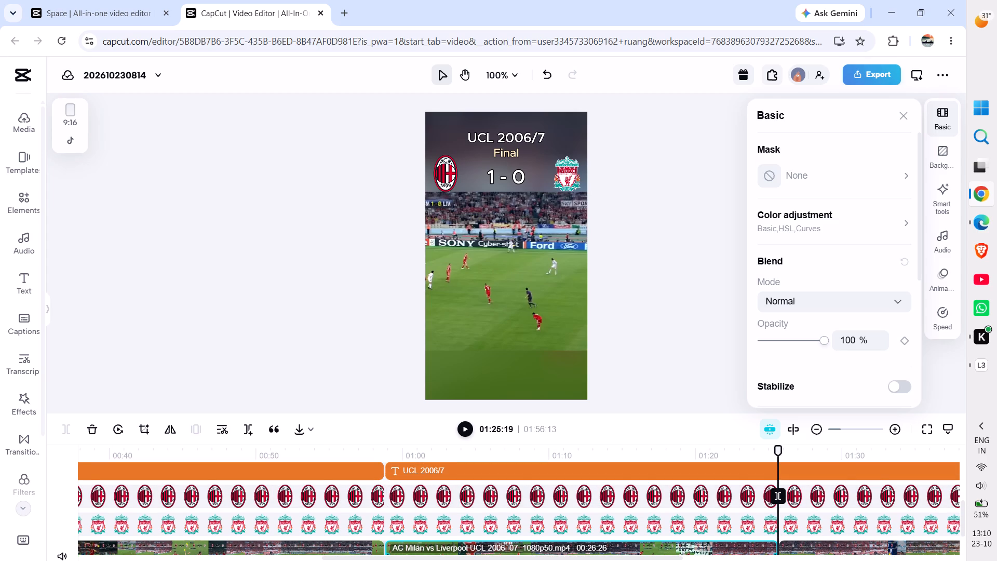
{"action": "left_click", "coordinate": [776, 496]}
Split the UCL 2006/7, Final and 1 - 0 text segments at 01:25:19.
{"action": "scroll", "coordinate": [806, 492], "scroll_direction": "up", "scroll_amount": 1}
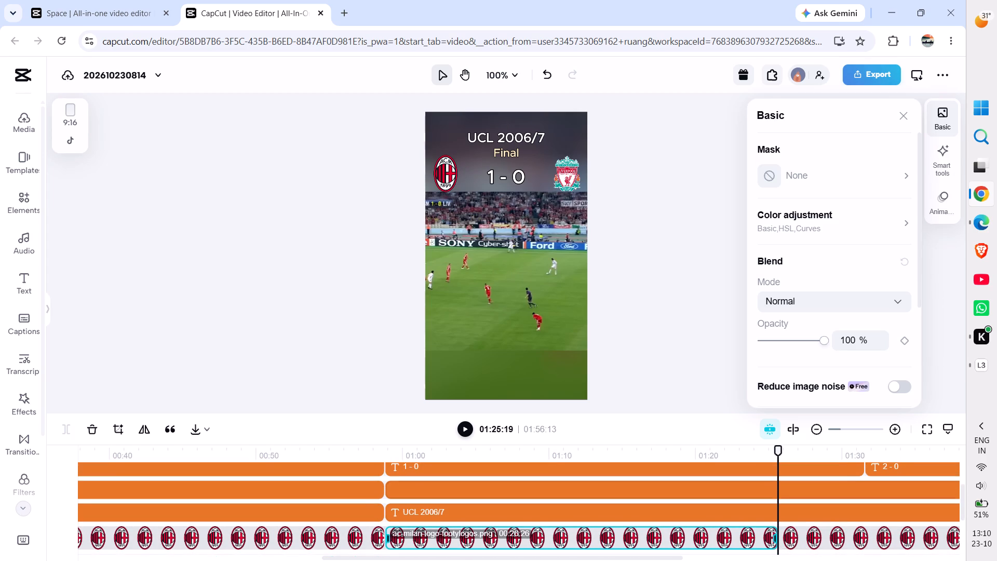
{"action": "left_click", "coordinate": [778, 510]}
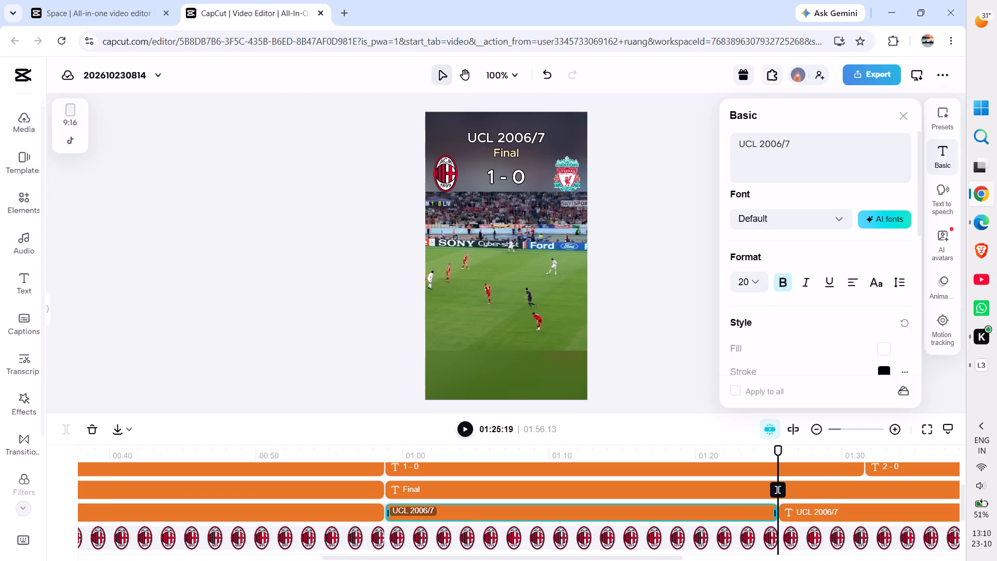
{"action": "left_click", "coordinate": [777, 486]}
{"action": "scroll", "coordinate": [777, 486], "scroll_direction": "up", "scroll_amount": 1}
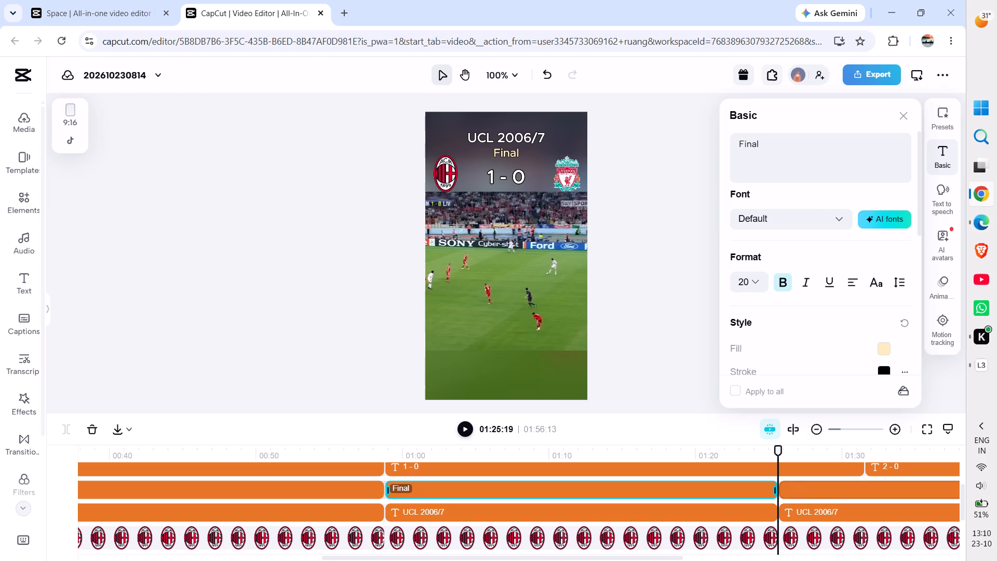
{"action": "scroll", "coordinate": [793, 485], "scroll_direction": "up", "scroll_amount": 1}
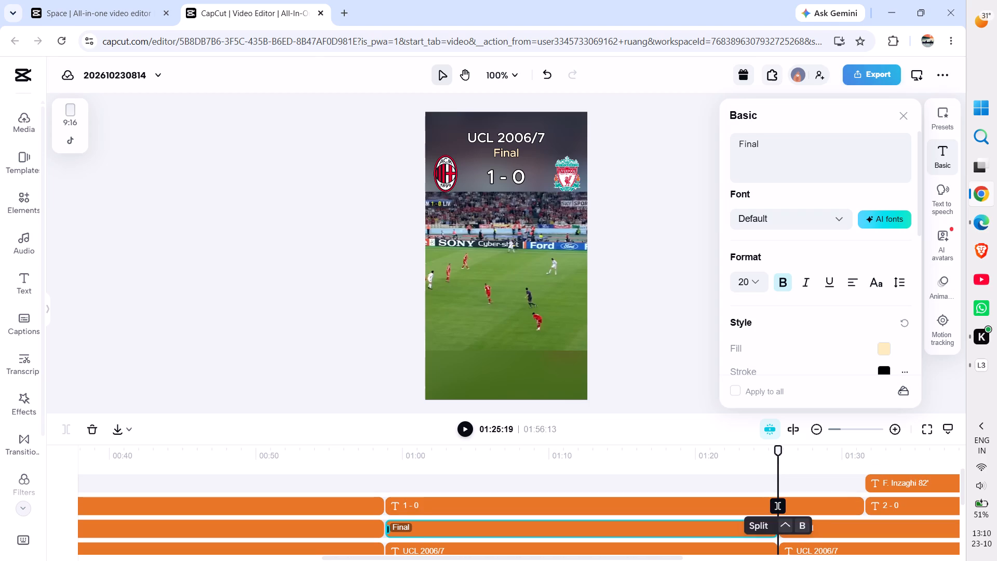
{"action": "left_click", "coordinate": [777, 504]}
Delete the 1 - 0, Final and UCL 2006/7 text segments between 00:58:23 and 01:25:19.
{"action": "scroll", "coordinate": [801, 495], "scroll_direction": "up", "scroll_amount": 1}
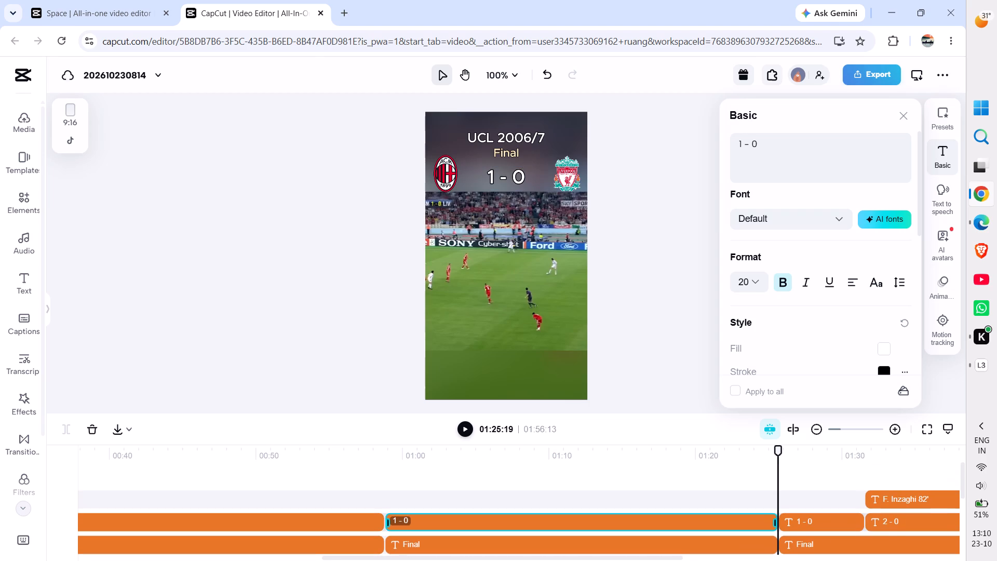
{"action": "left_click", "coordinate": [641, 519]}
{"action": "key", "text": "Delete"}
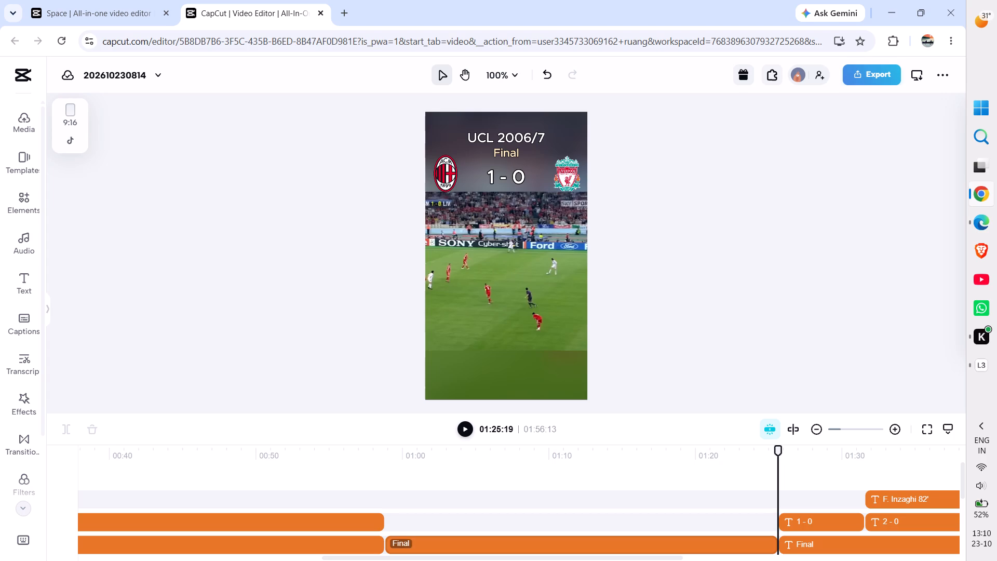
{"action": "left_click", "coordinate": [636, 544]}
{"action": "key", "text": "Delete"}
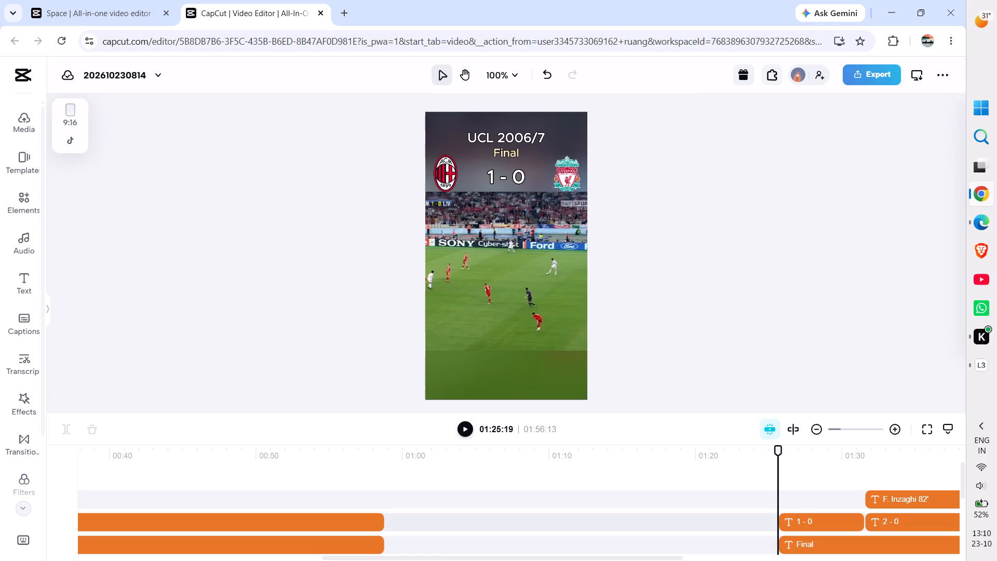
{"action": "scroll", "coordinate": [642, 525], "scroll_direction": "down", "scroll_amount": 1}
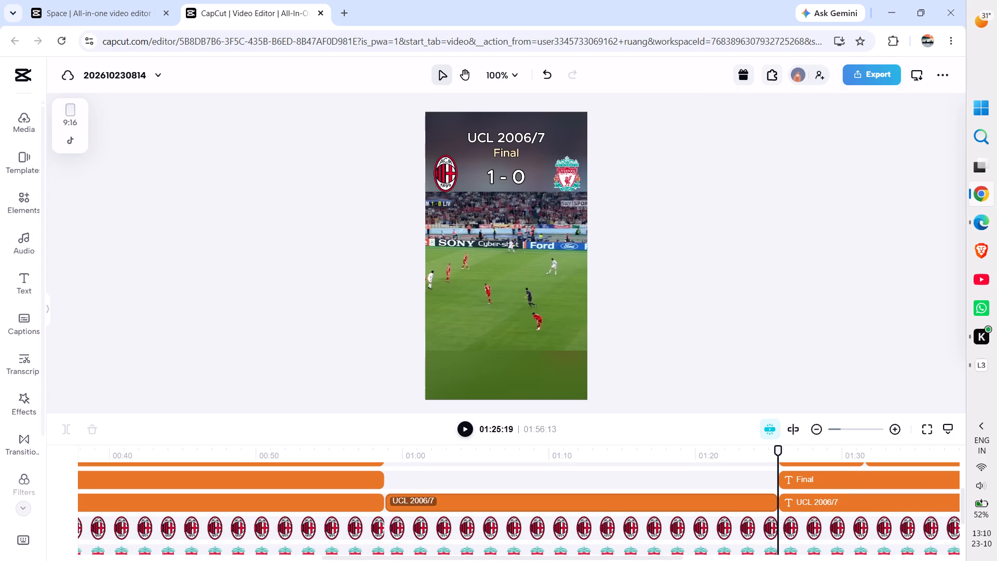
{"action": "left_click", "coordinate": [633, 503]}
{"action": "key", "text": "Delete"}
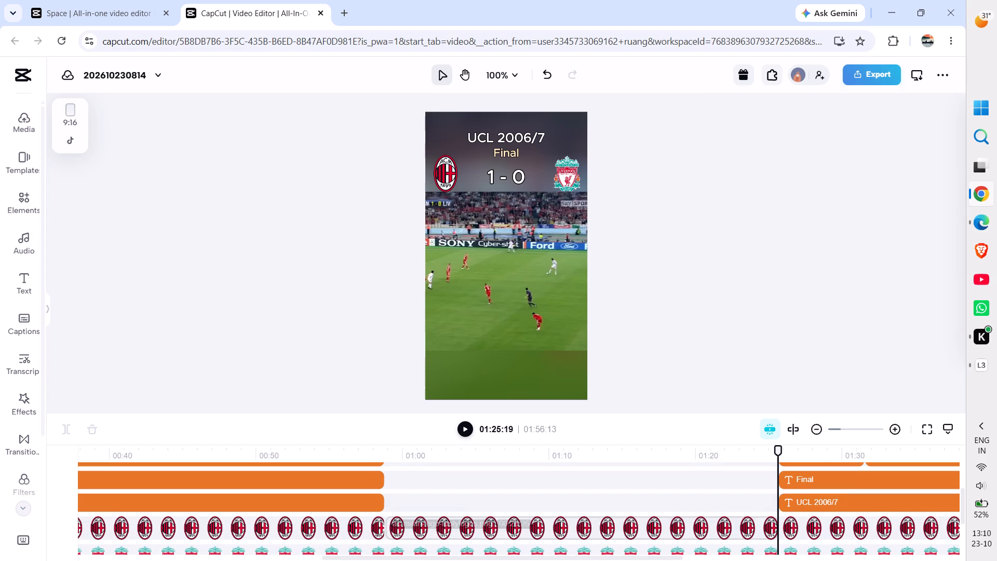
Delete the AC Milan logo, Liverpool logo and main video segments between 00:58:23 and 01:25:19.
{"action": "left_click", "coordinate": [629, 519]}
{"action": "key", "text": "Delete"}
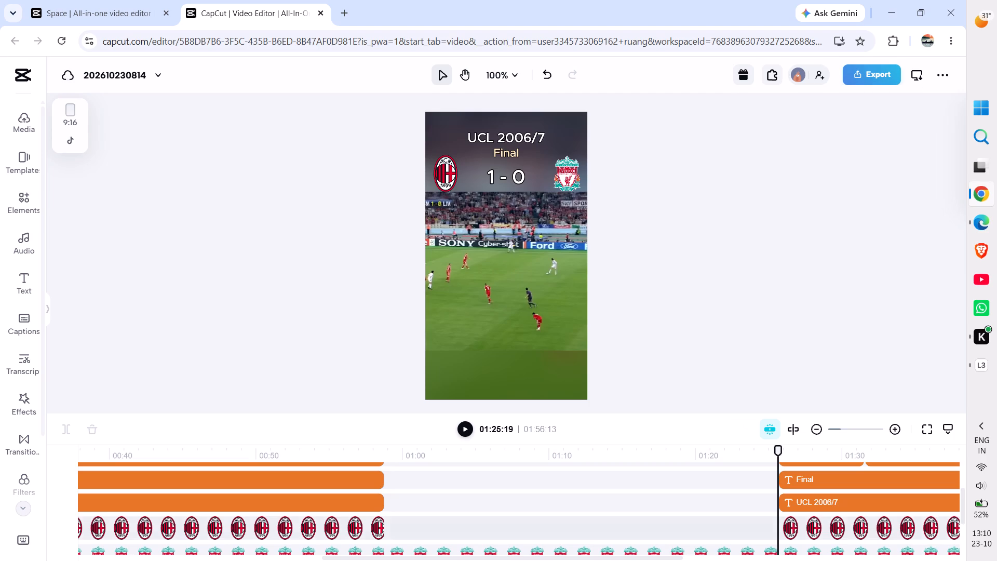
{"action": "scroll", "coordinate": [629, 522], "scroll_direction": "down", "scroll_amount": 1}
{"action": "left_click", "coordinate": [614, 484]}
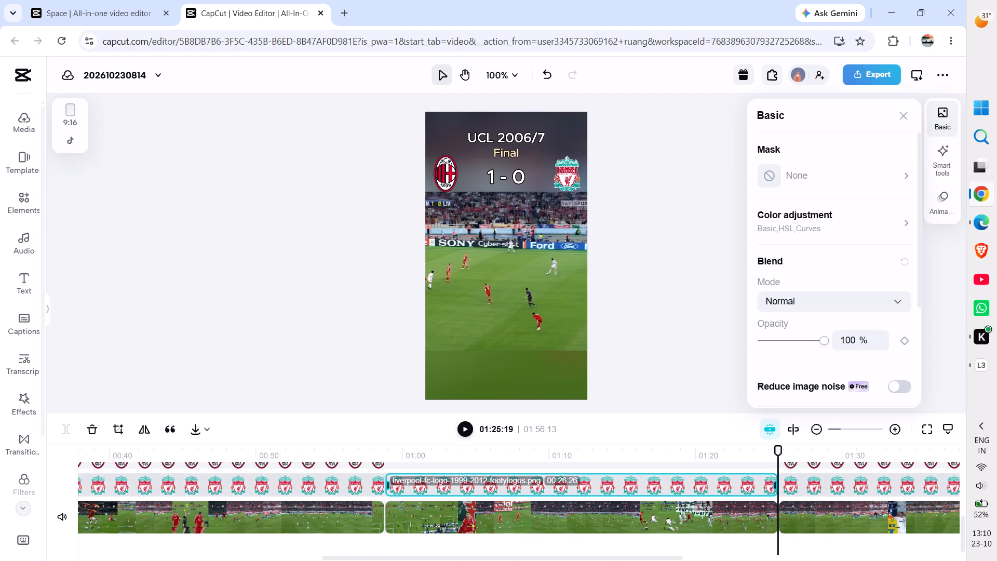
{"action": "key", "text": "Delete"}
{"action": "left_click", "coordinate": [613, 514]}
{"action": "key", "text": "Delete"}
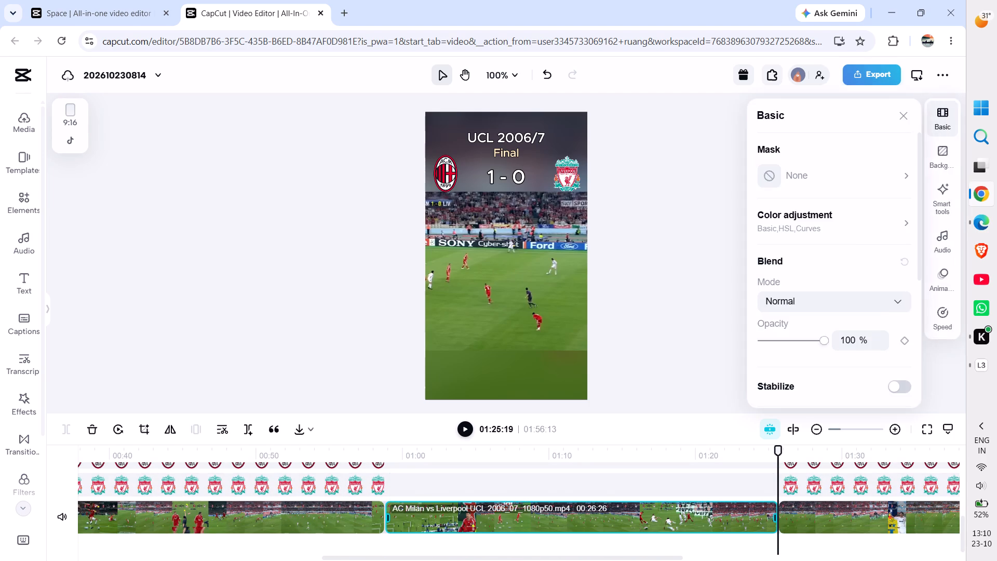
Move the last Liverpool and AC Milan logo segments back against their preceding segments at 00:58:23, aligned with the final video clip.
{"action": "scroll", "coordinate": [615, 488], "scroll_direction": "up", "scroll_amount": 1}
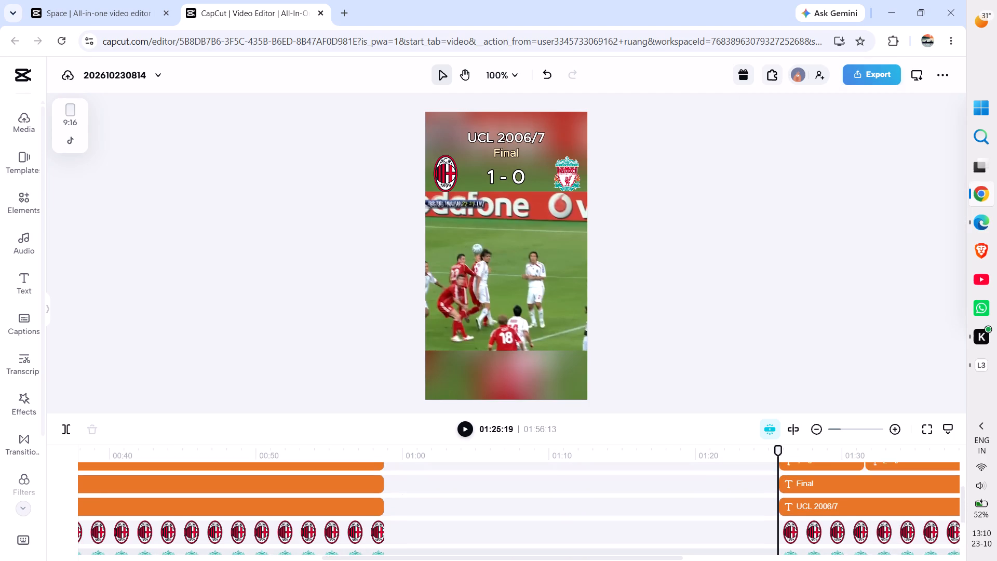
{"action": "scroll", "coordinate": [615, 488], "scroll_direction": "up", "scroll_amount": 1}
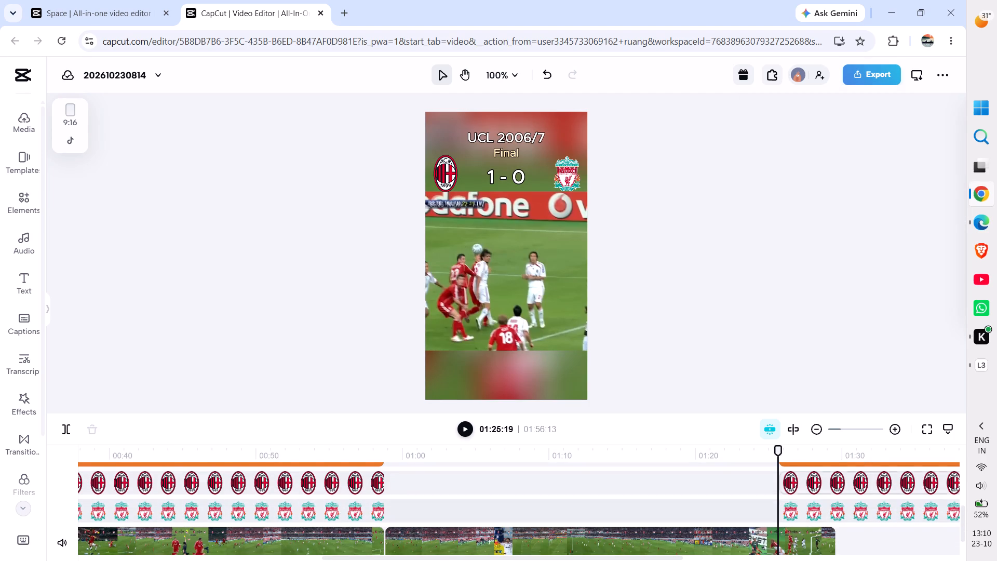
{"action": "left_click", "coordinate": [820, 431]}
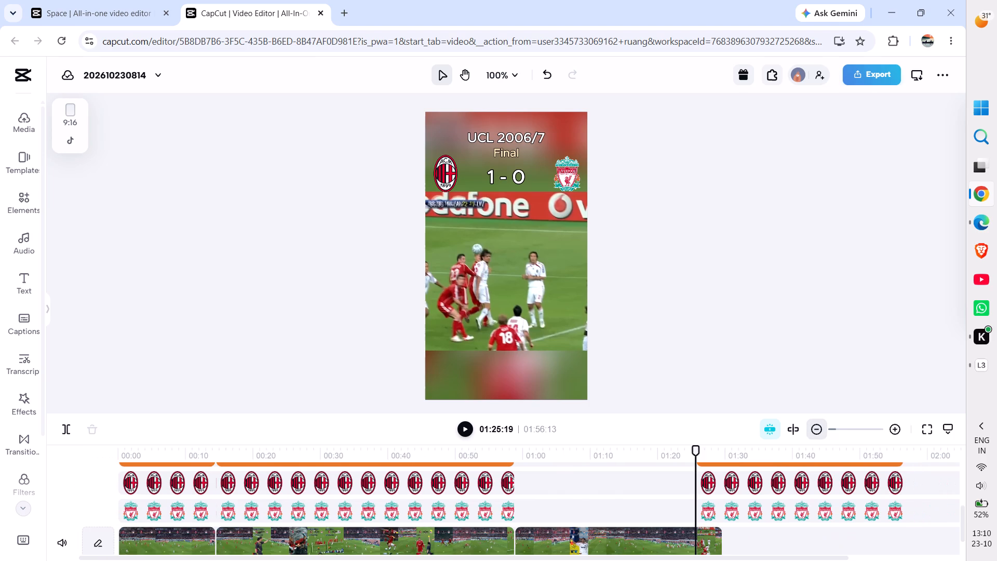
{"action": "left_click", "coordinate": [820, 431]}
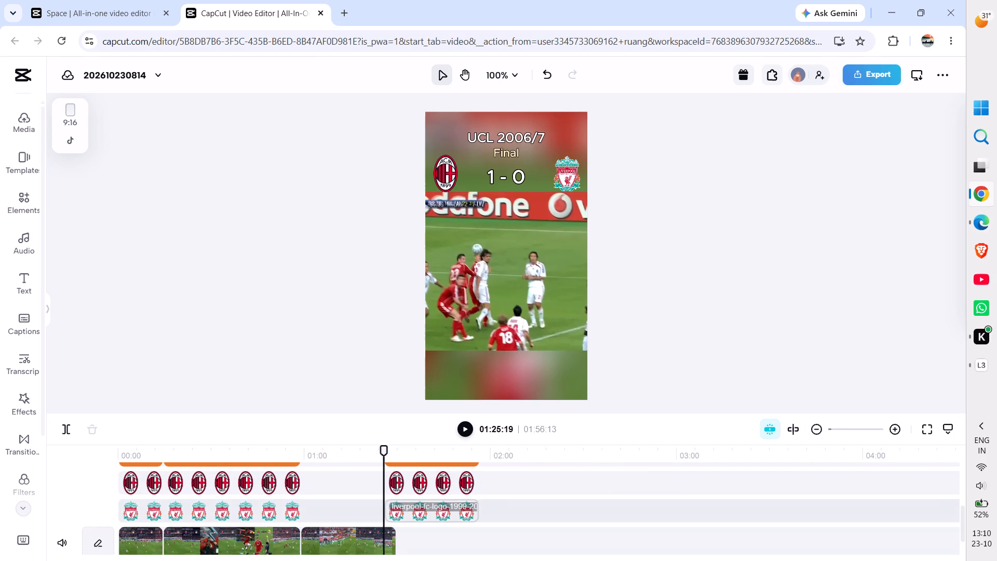
{"action": "left_click_drag", "start_coordinate": [416, 510], "coordinate": [334, 512]}
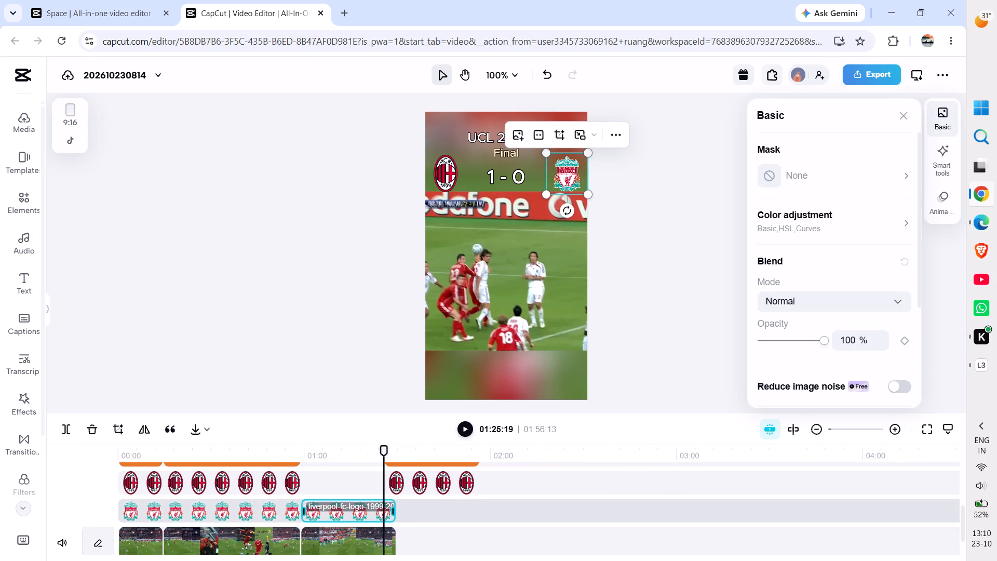
{"action": "key", "text": "ctrl+equal"}
{"action": "key", "text": "ctrl+equal"}
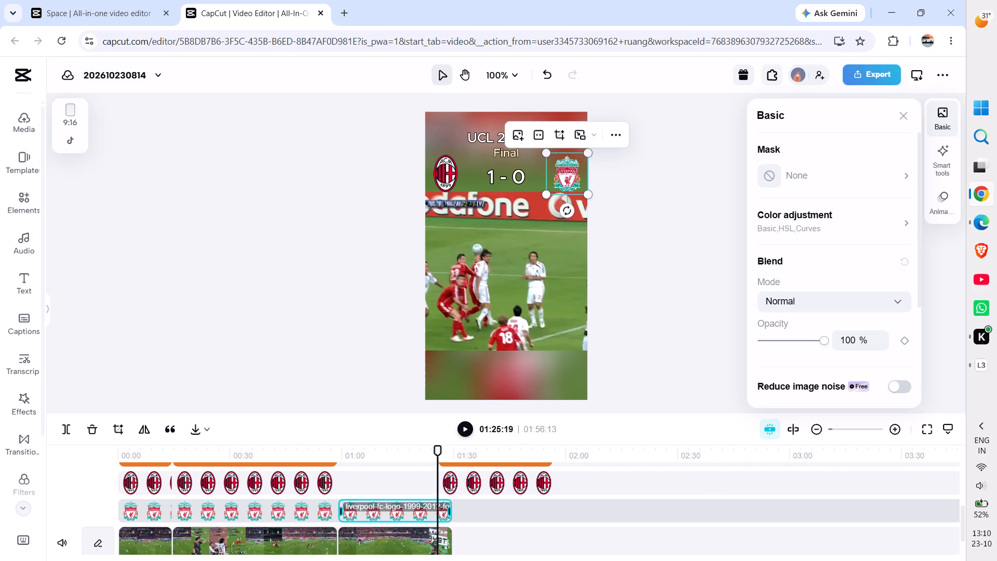
{"action": "key", "text": "ctrl+equal"}
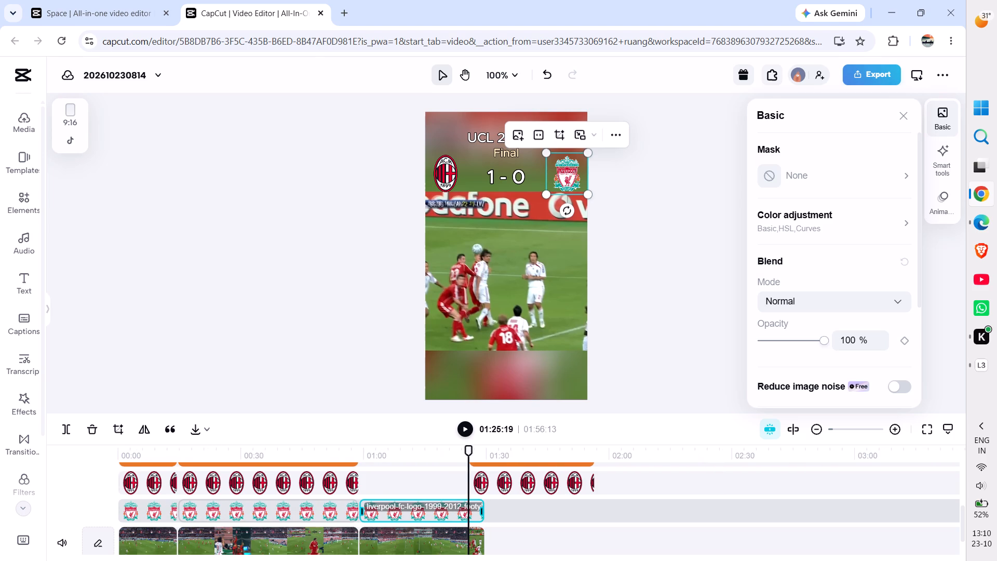
{"action": "scroll", "coordinate": [564, 526], "scroll_direction": "up", "scroll_amount": 1}
{"action": "left_click_drag", "start_coordinate": [531, 522], "coordinate": [469, 522]}
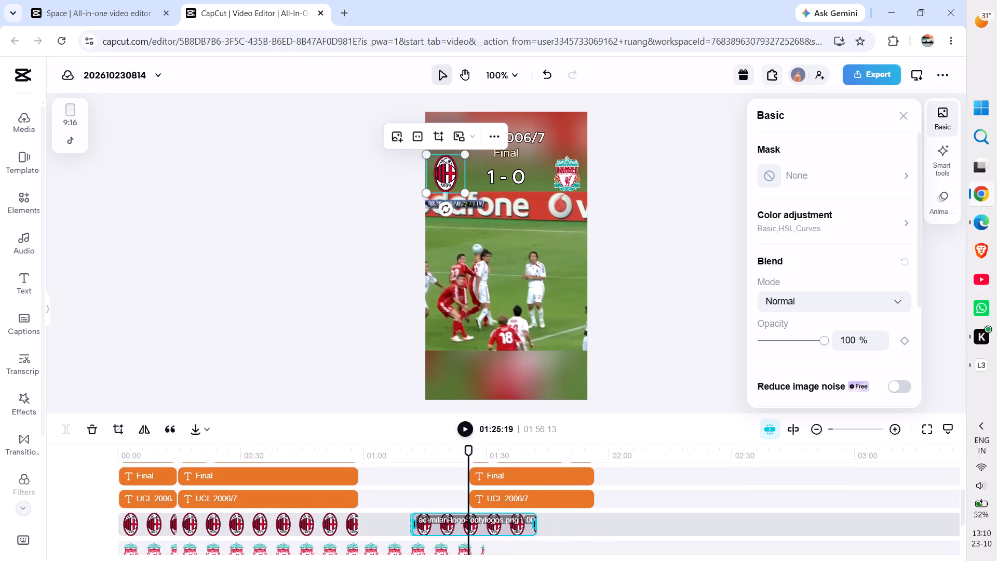
{"action": "left_click_drag", "start_coordinate": [469, 522], "coordinate": [420, 522]}
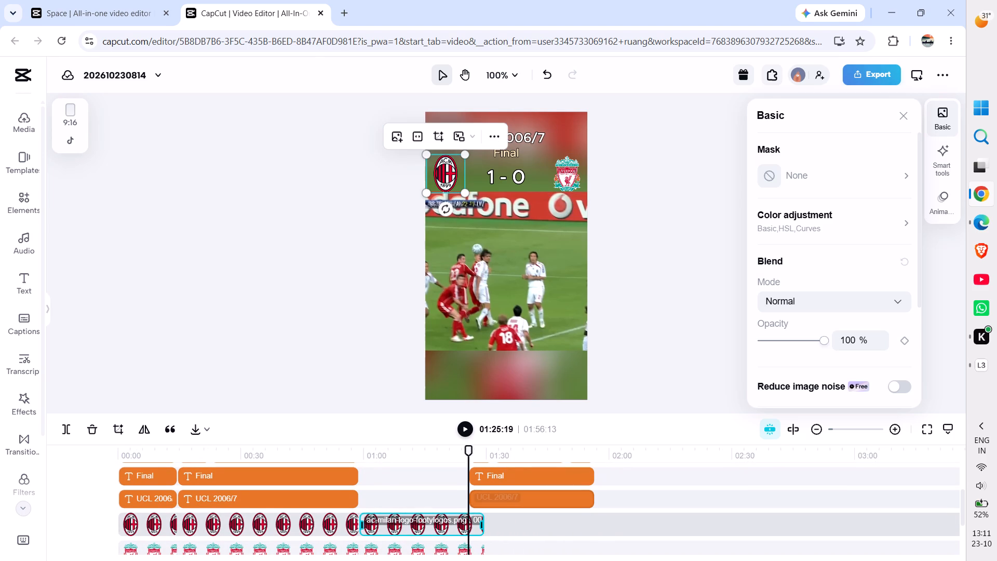
Move the last UCL 2006/7 and Final text segments back against their preceding segments at 00:58:23, each on its own track.
{"action": "left_click_drag", "start_coordinate": [501, 498], "coordinate": [389, 500]}
{"action": "left_click_drag", "start_coordinate": [496, 475], "coordinate": [396, 482]}
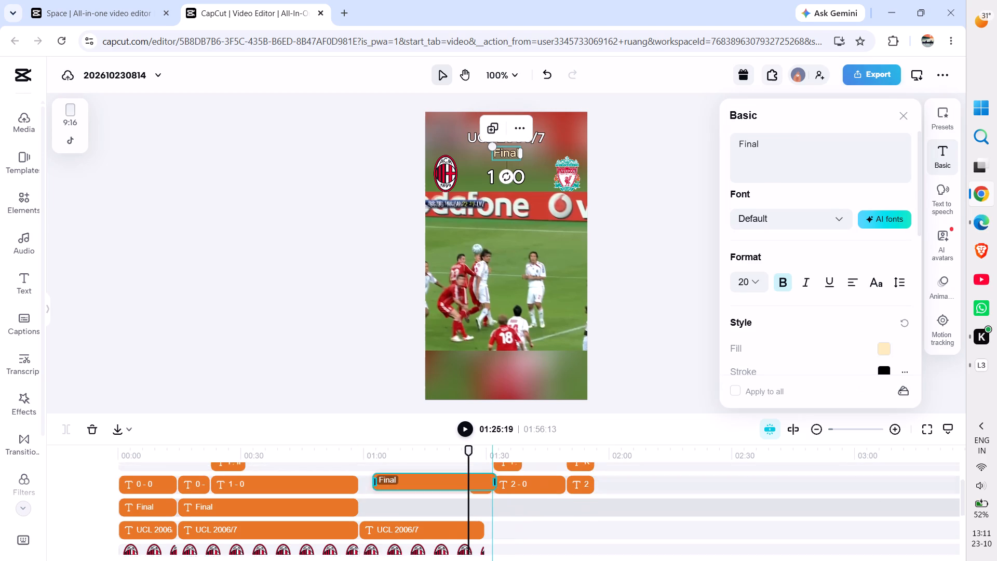
{"action": "left_click_drag", "start_coordinate": [396, 482], "coordinate": [386, 519]}
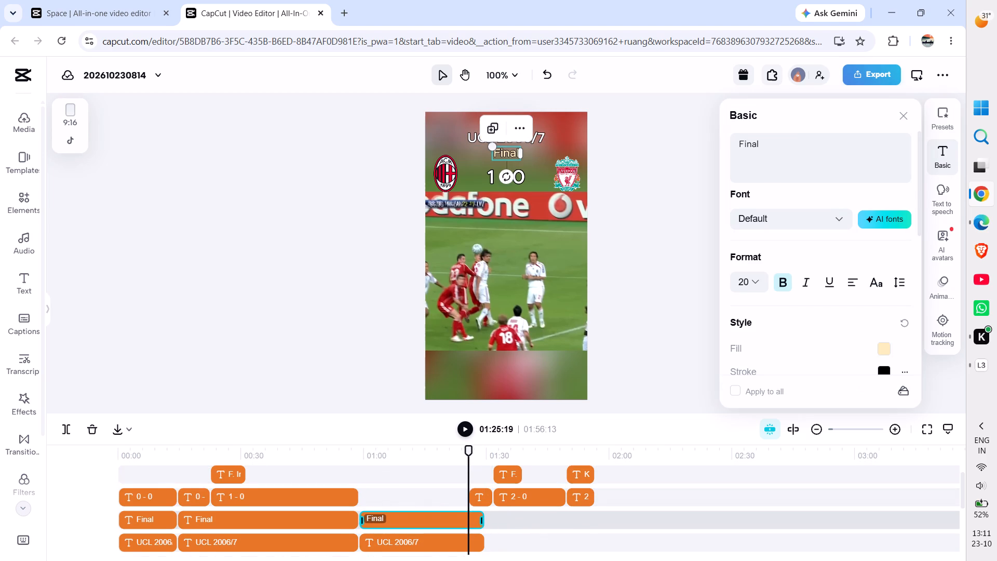
Close the gap on the score track by moving the short 1 - 0, the 2 - 0 and the 2 - 1 segments back end to end.
{"action": "left_click_drag", "start_coordinate": [479, 503], "coordinate": [397, 505]}
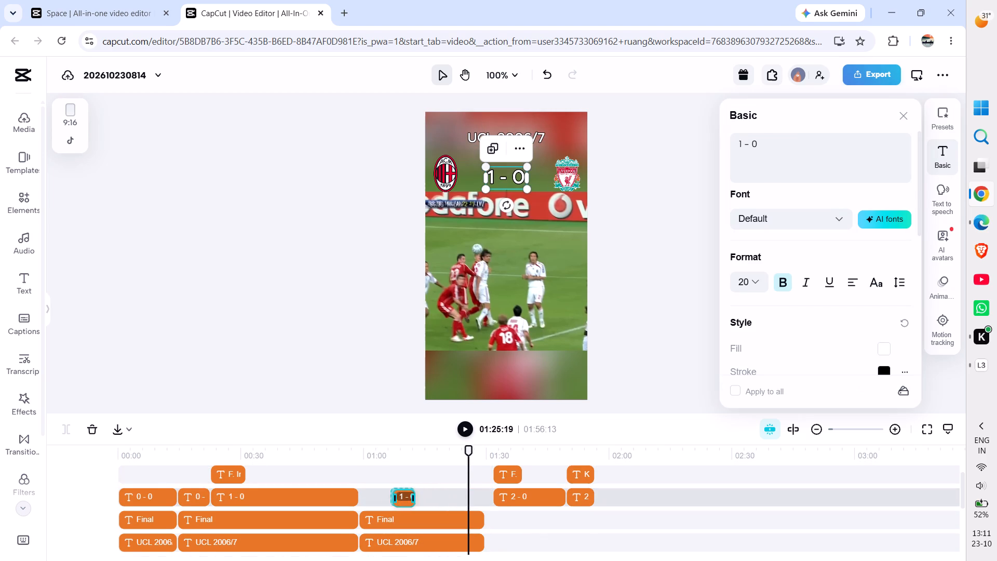
{"action": "left_click_drag", "start_coordinate": [397, 505], "coordinate": [372, 504]}
{"action": "left_click_drag", "start_coordinate": [511, 495], "coordinate": [401, 494]}
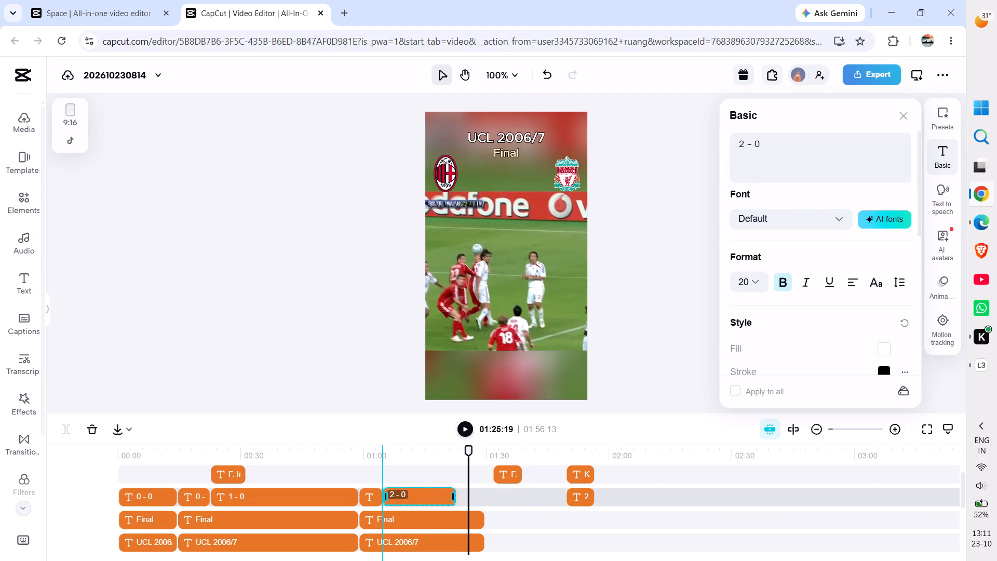
{"action": "left_click_drag", "start_coordinate": [401, 494], "coordinate": [402, 499]}
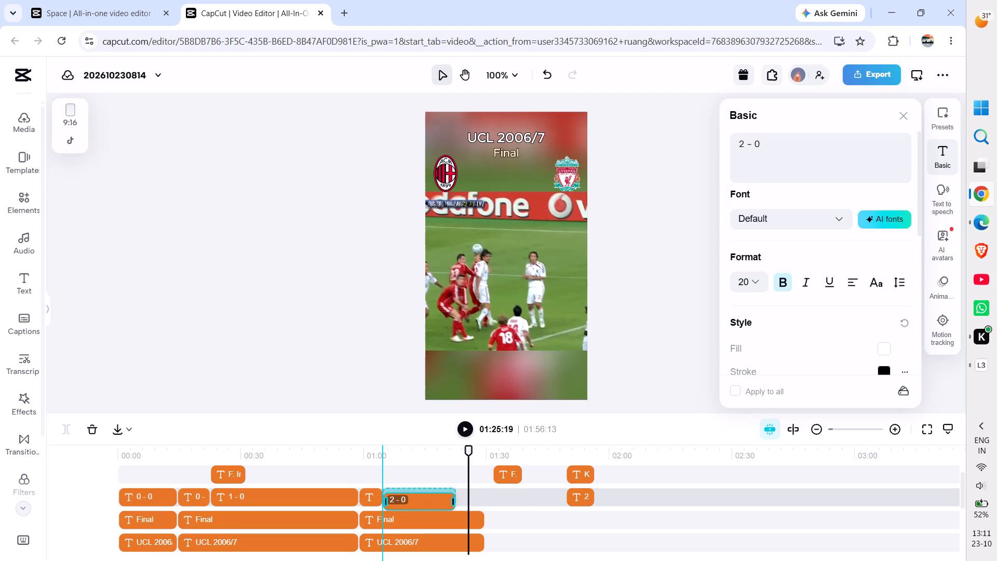
{"action": "left_click_drag", "start_coordinate": [402, 499], "coordinate": [401, 496]}
{"action": "left_click_drag", "start_coordinate": [578, 499], "coordinate": [563, 499]}
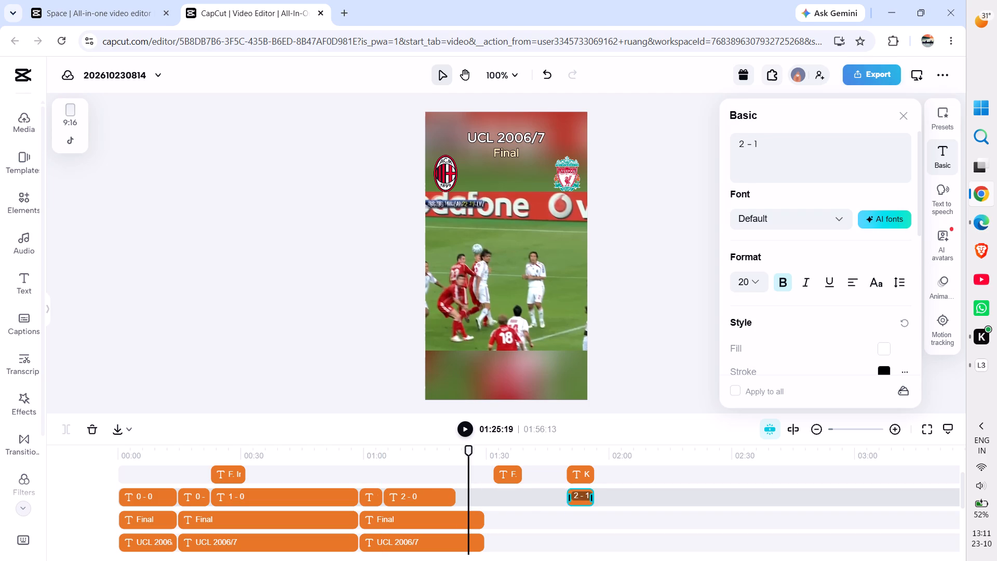
{"action": "left_click_drag", "start_coordinate": [563, 499], "coordinate": [468, 501]}
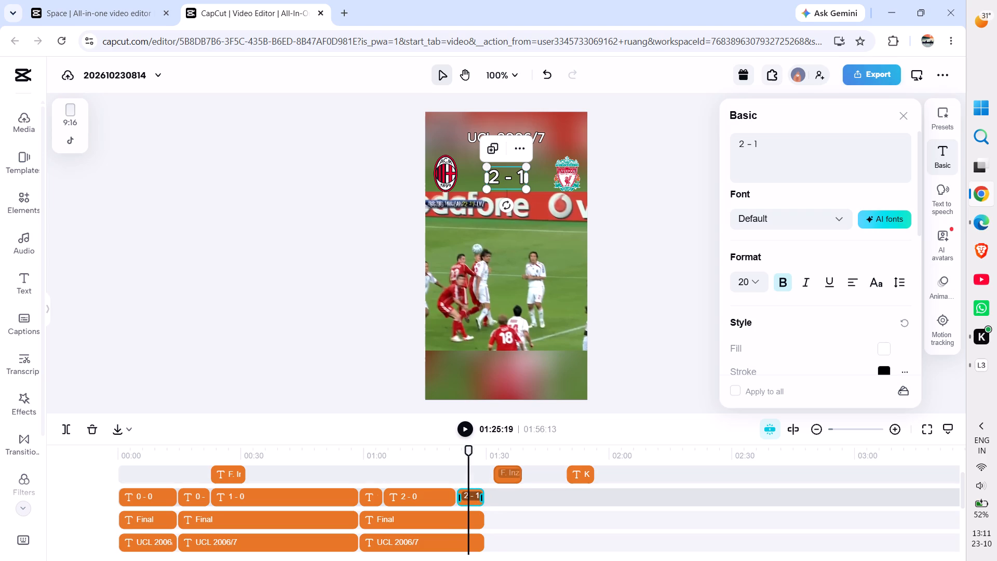
Move the F. Inzaghi 82' label to the start of the 2 - 0 segment and the Kuyt 89' label above the 2 - 1 segment.
{"action": "left_click_drag", "start_coordinate": [510, 476], "coordinate": [407, 505]}
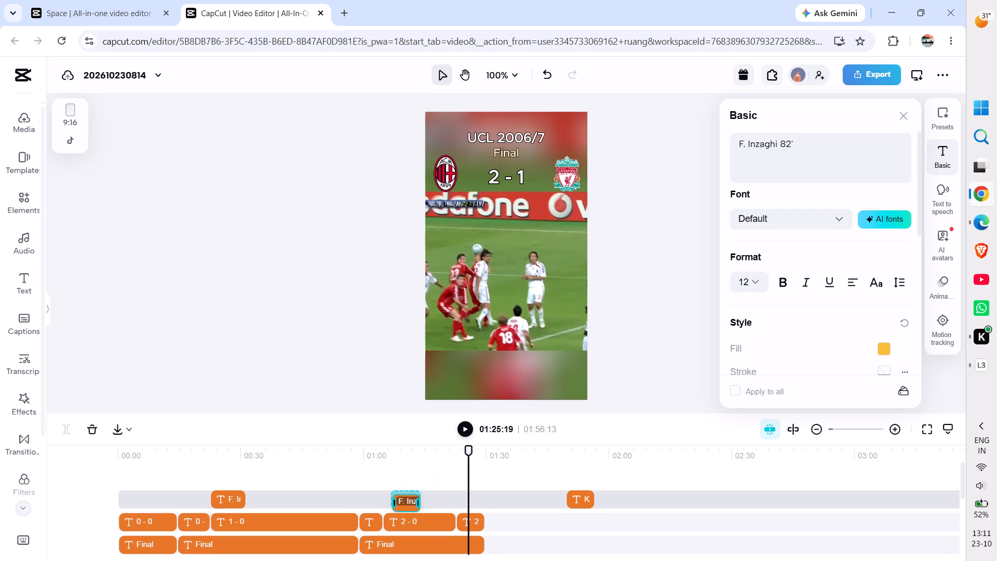
{"action": "left_click_drag", "start_coordinate": [407, 505], "coordinate": [403, 505]}
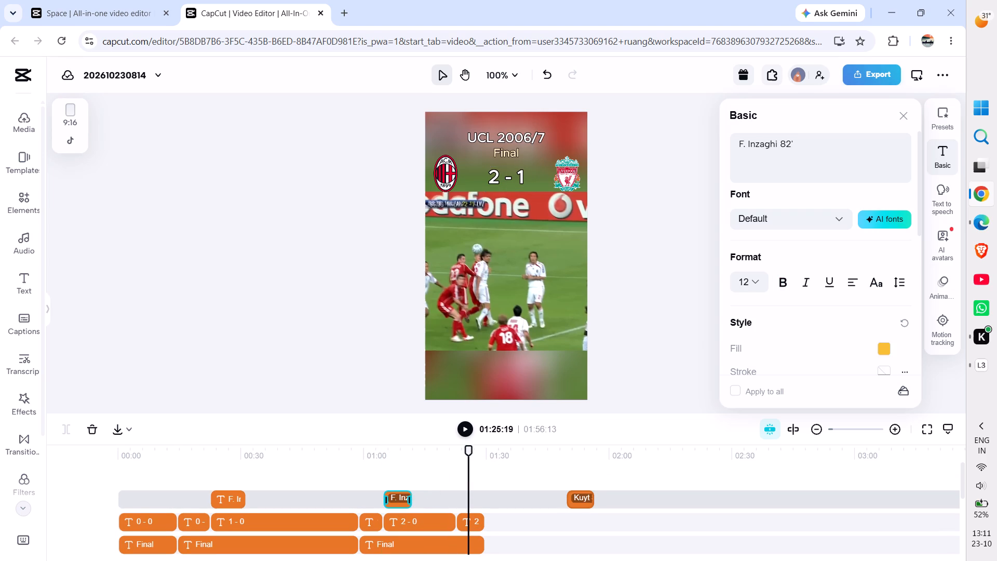
{"action": "left_click_drag", "start_coordinate": [580, 499], "coordinate": [471, 503]}
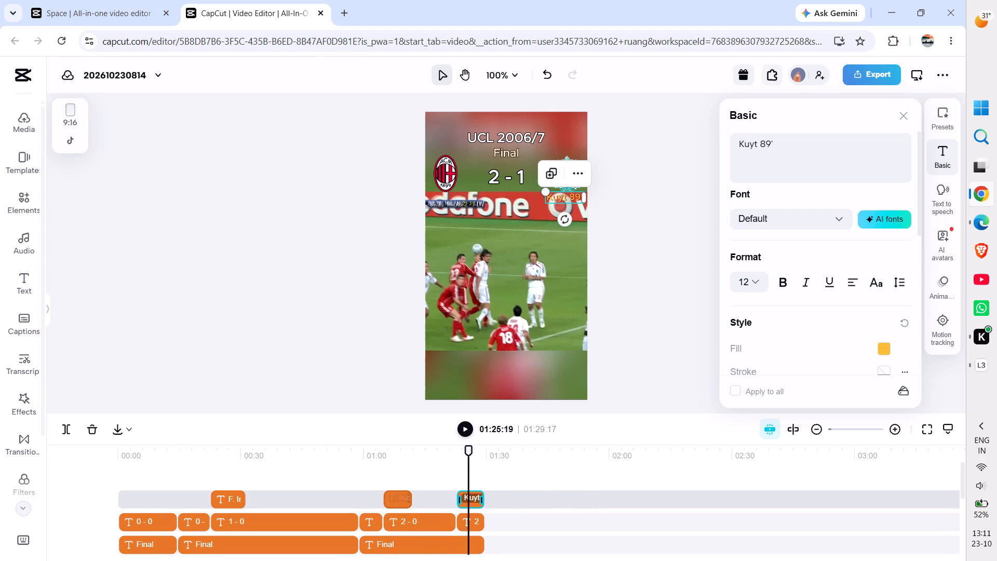
{"action": "left_click", "coordinate": [400, 499]}
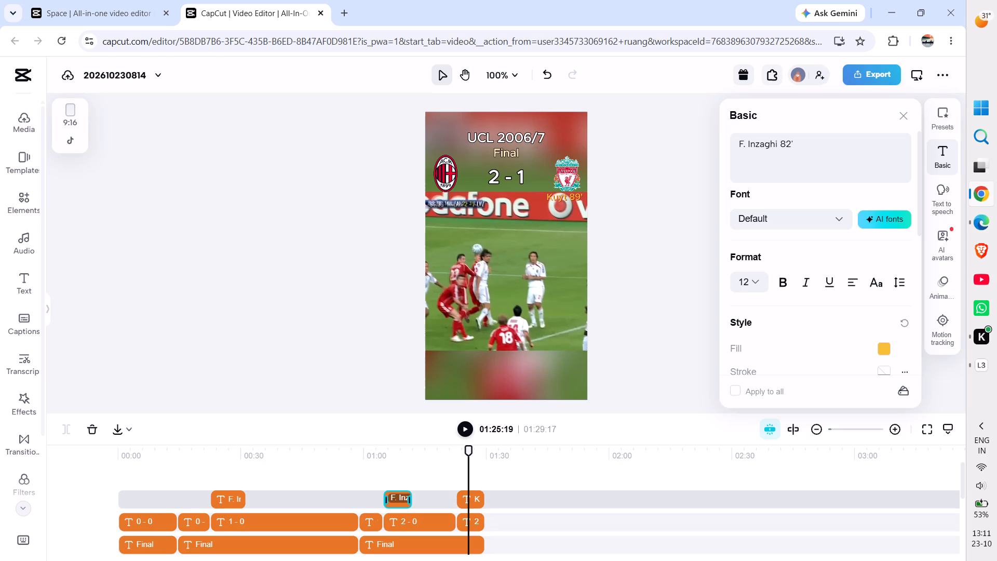
Play back the shortened edit from its beginning to about 00:28, check the lower tracks and go to the end at 01:29:17.
{"action": "left_click", "coordinate": [467, 429]}
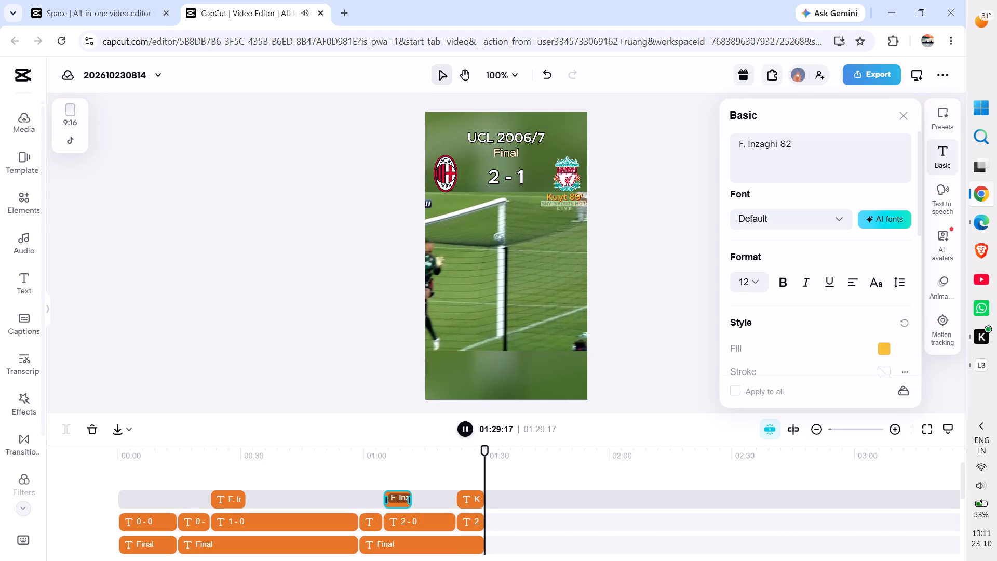
{"action": "key", "text": "space"}
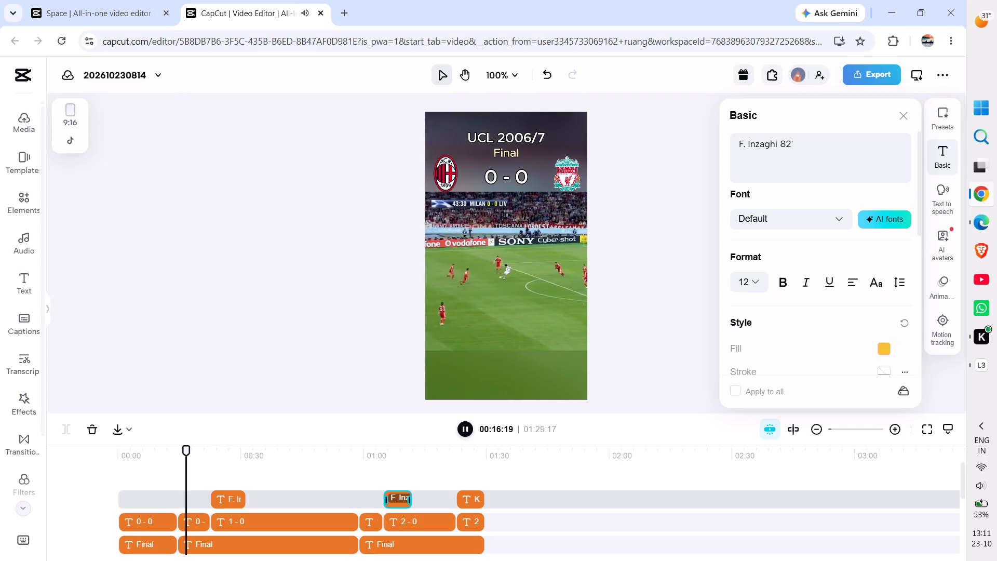
{"action": "key", "text": "space"}
{"action": "key", "text": "space"}
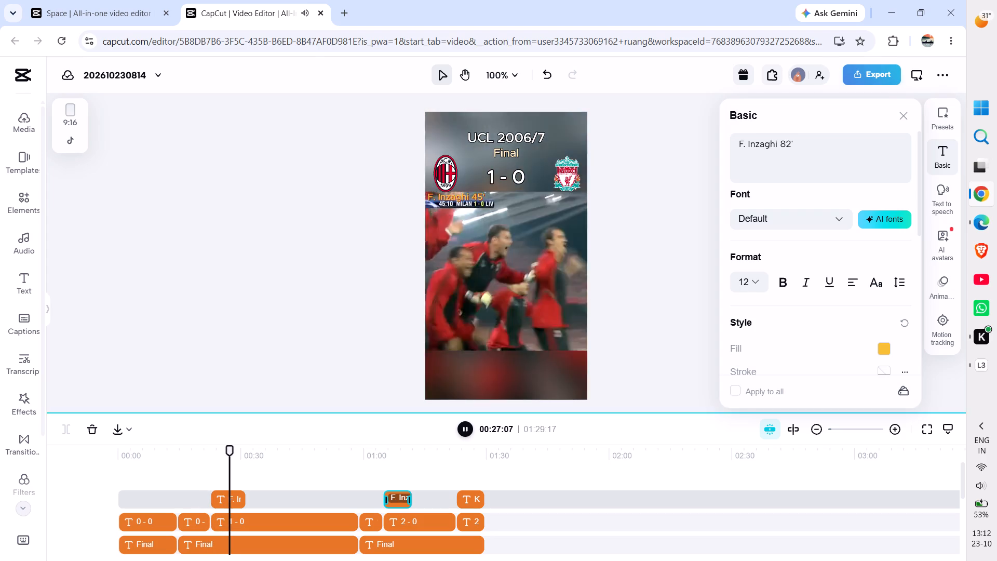
{"action": "left_click", "coordinate": [462, 425]}
{"action": "scroll", "coordinate": [410, 445], "scroll_direction": "down", "scroll_amount": 1}
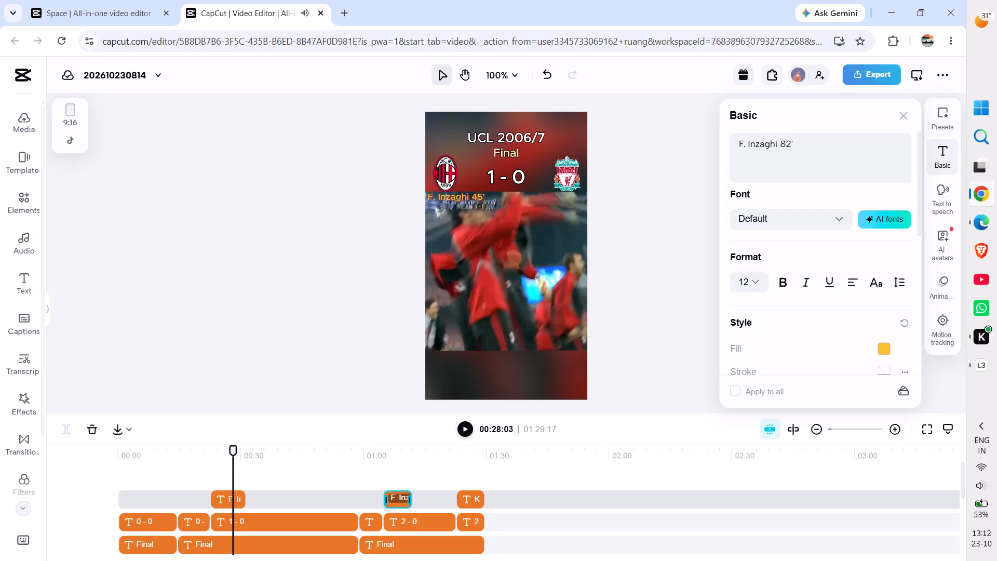
{"action": "scroll", "coordinate": [410, 445], "scroll_direction": "down", "scroll_amount": 1}
{"action": "scroll", "coordinate": [318, 489], "scroll_direction": "down", "scroll_amount": 1}
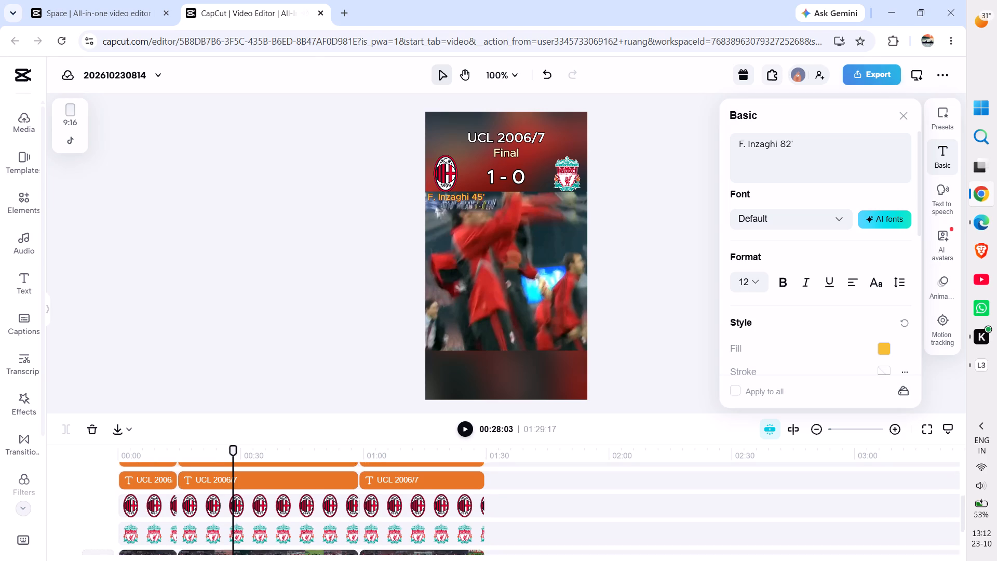
{"action": "scroll", "coordinate": [318, 489], "scroll_direction": "down", "scroll_amount": 1}
{"action": "left_click", "coordinate": [595, 480]}
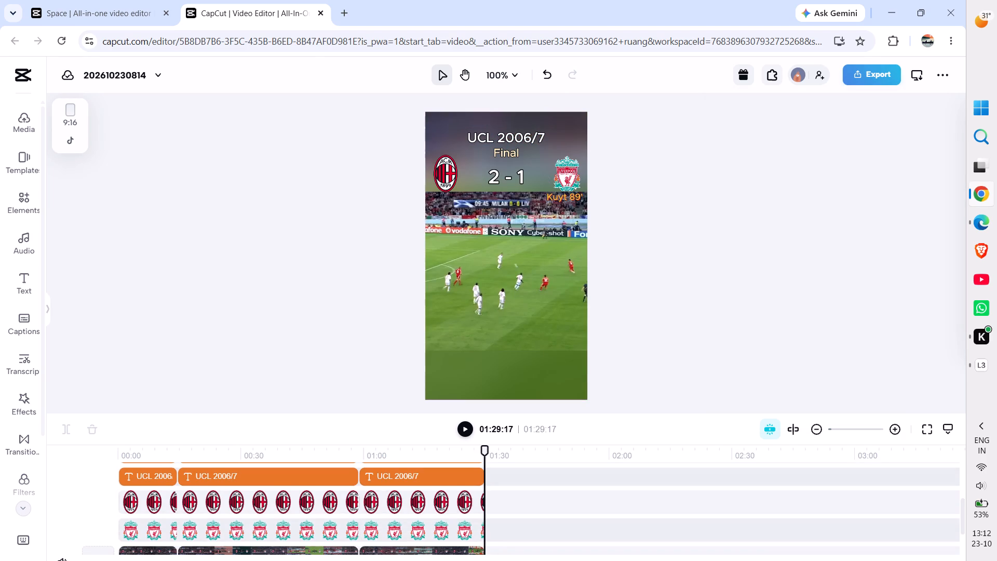
Check the middle clip on the main video track, then play back the edit from about 00:07 through the 1 - 0 goal.
{"action": "scroll", "coordinate": [308, 543], "scroll_direction": "down", "scroll_amount": 1}
{"action": "left_click", "coordinate": [271, 514]}
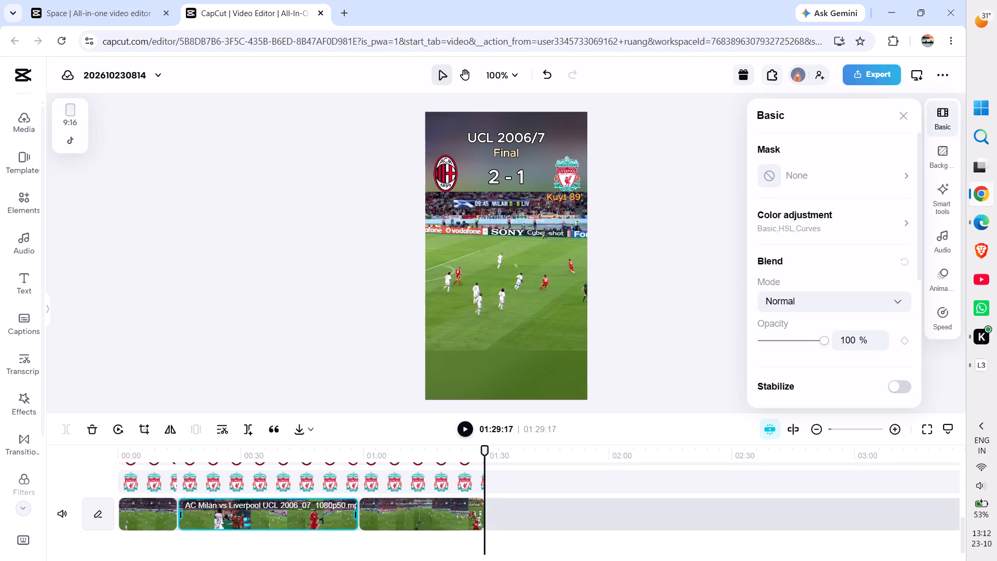
{"action": "left_click", "coordinate": [262, 513]}
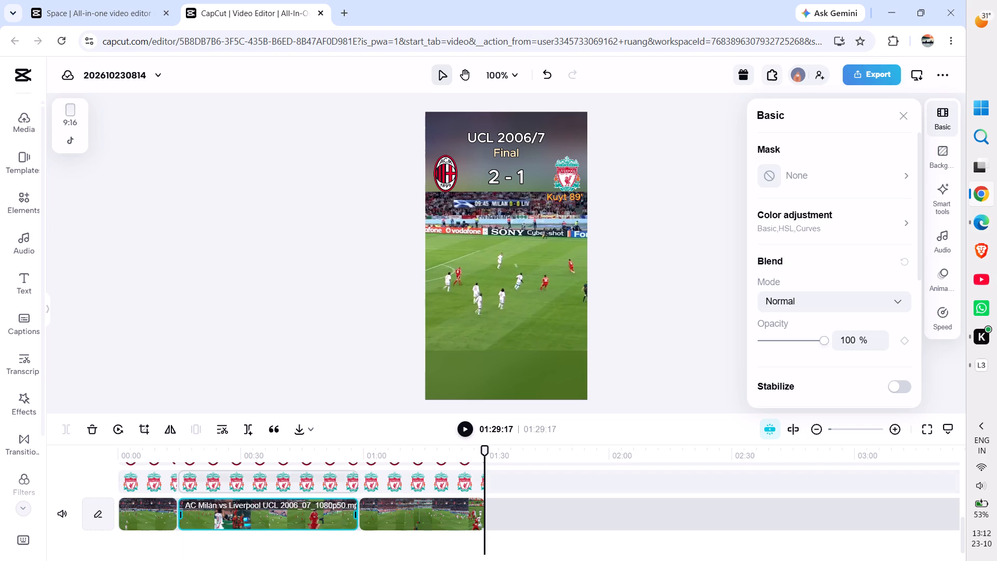
{"action": "scroll", "coordinate": [247, 481], "scroll_direction": "up", "scroll_amount": 4}
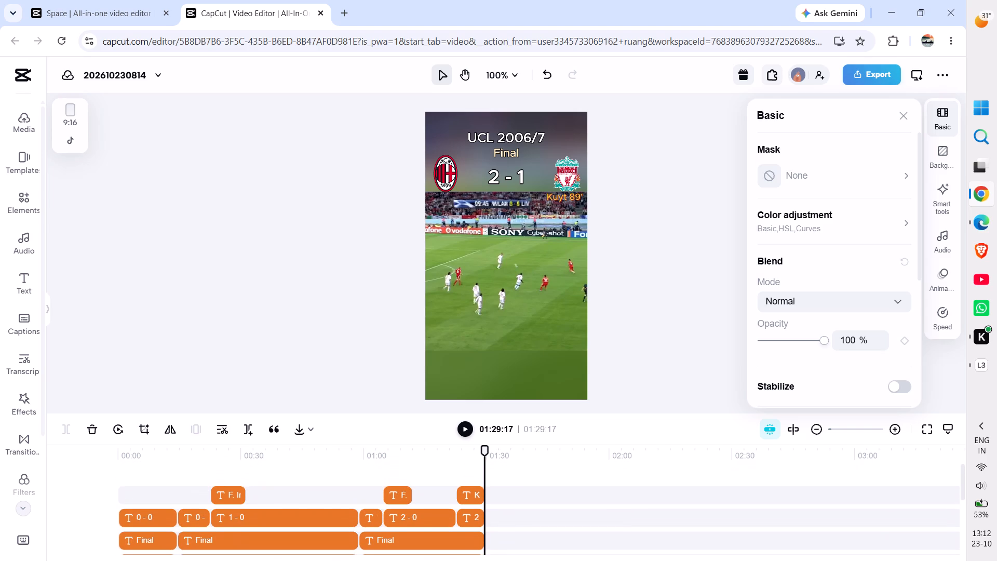
{"action": "left_click_drag", "start_coordinate": [484, 449], "coordinate": [150, 436]}
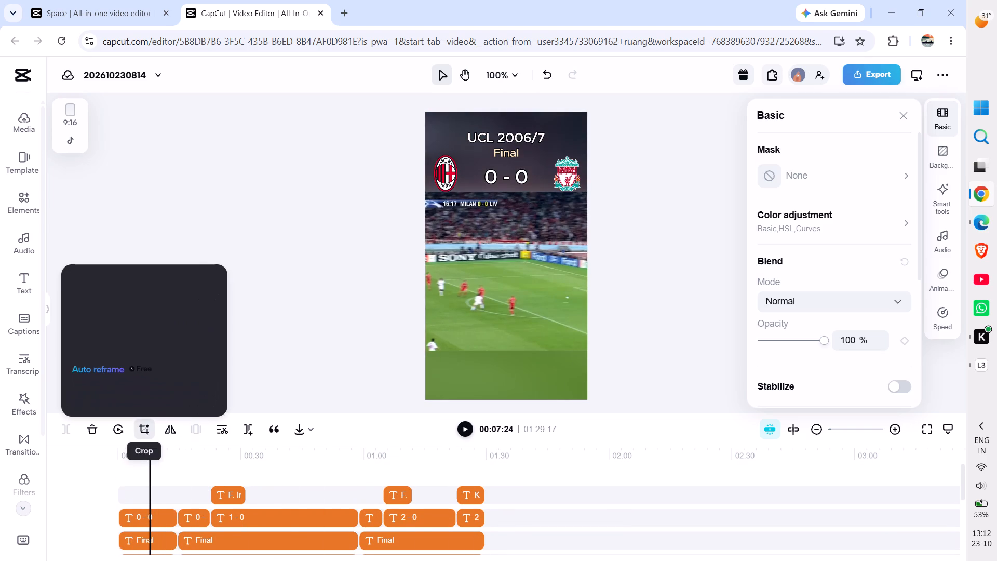
{"action": "key", "text": "space"}
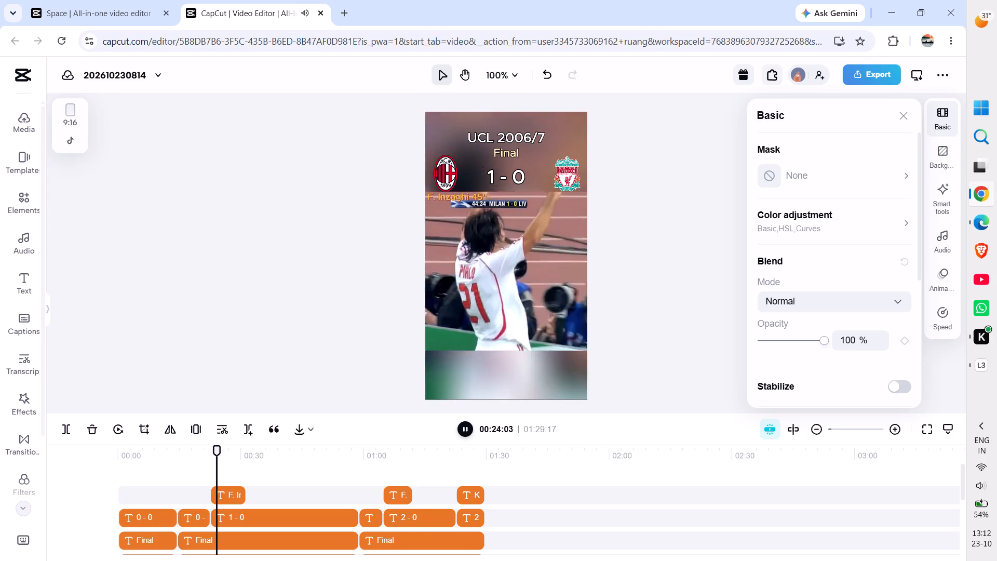
{"action": "left_click", "coordinate": [663, 229]}
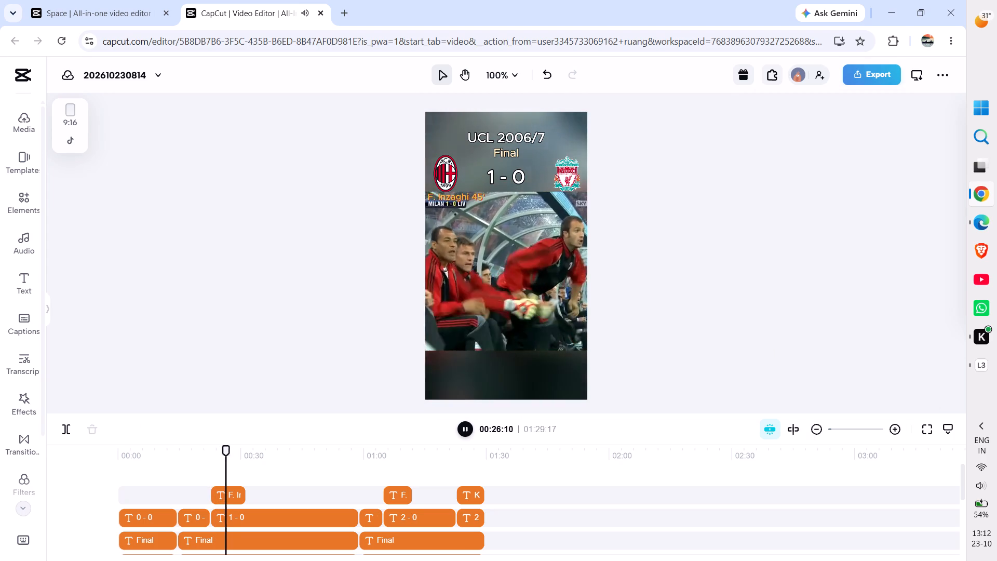
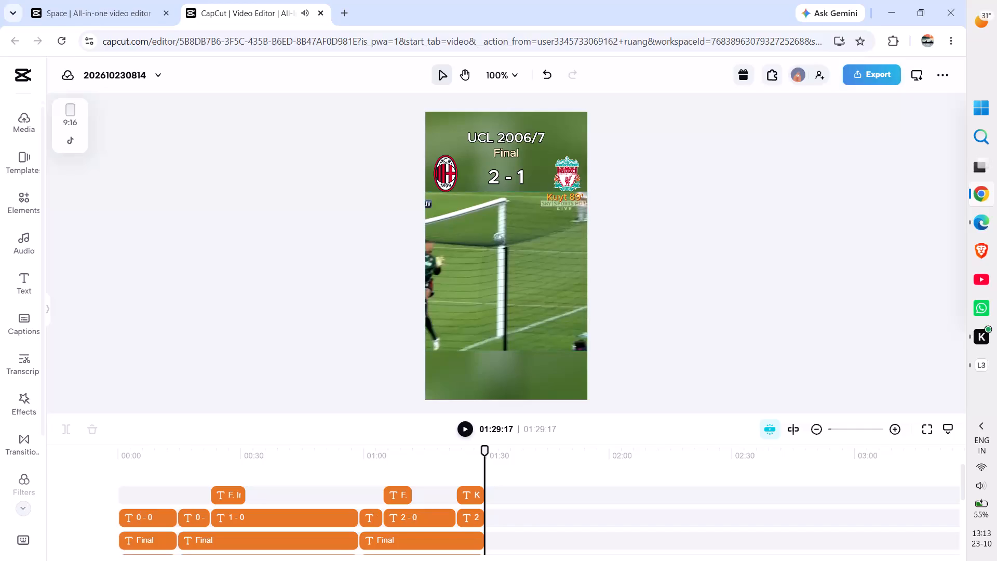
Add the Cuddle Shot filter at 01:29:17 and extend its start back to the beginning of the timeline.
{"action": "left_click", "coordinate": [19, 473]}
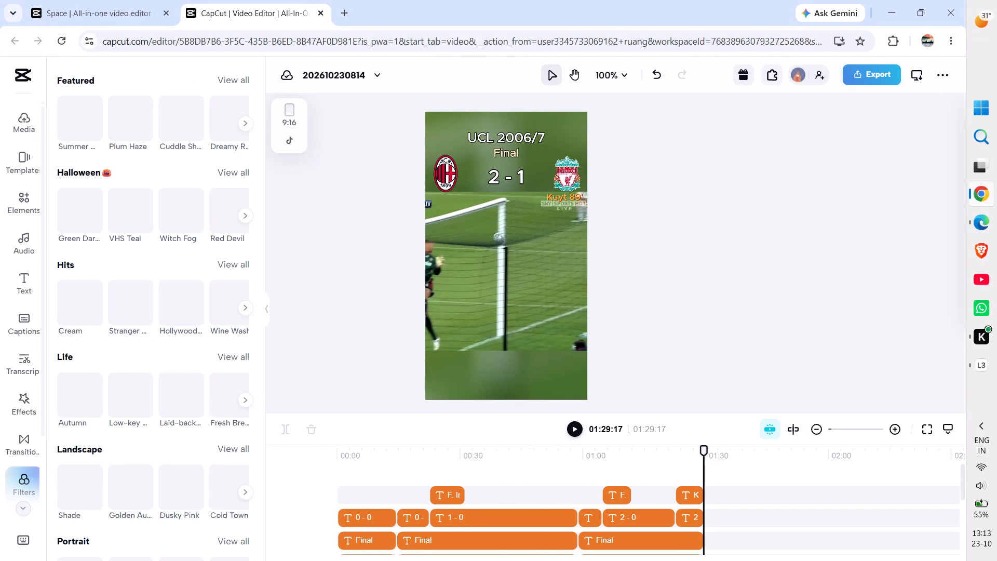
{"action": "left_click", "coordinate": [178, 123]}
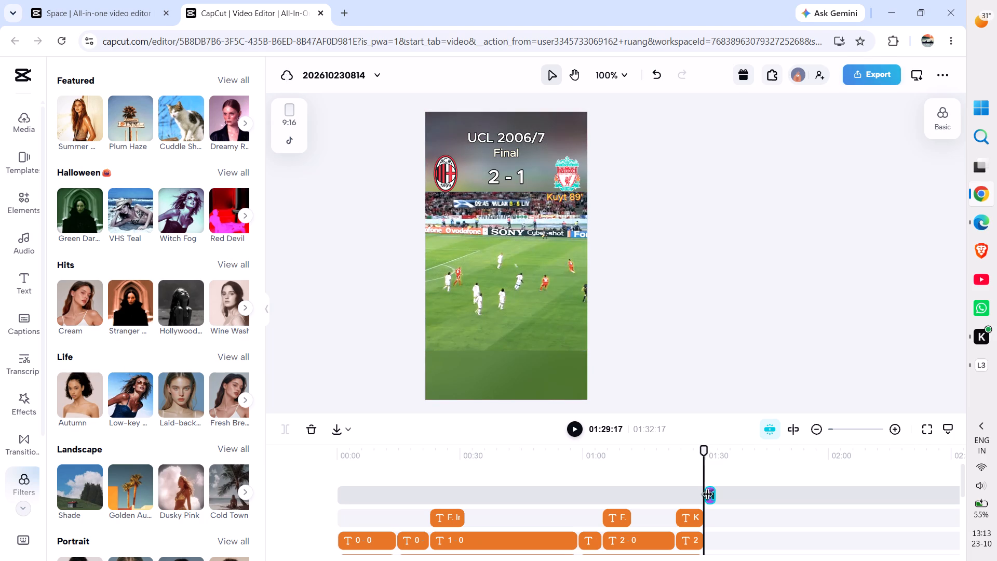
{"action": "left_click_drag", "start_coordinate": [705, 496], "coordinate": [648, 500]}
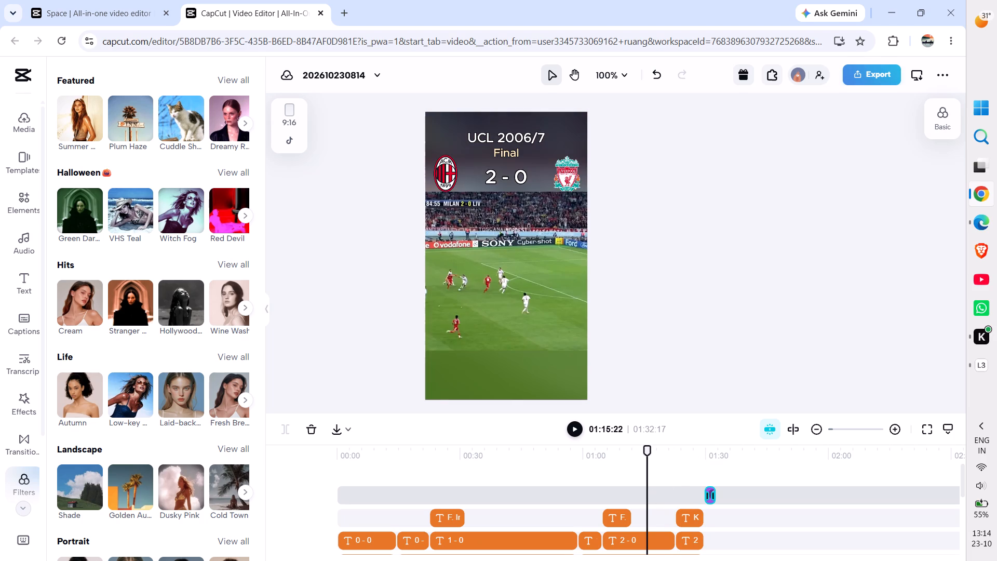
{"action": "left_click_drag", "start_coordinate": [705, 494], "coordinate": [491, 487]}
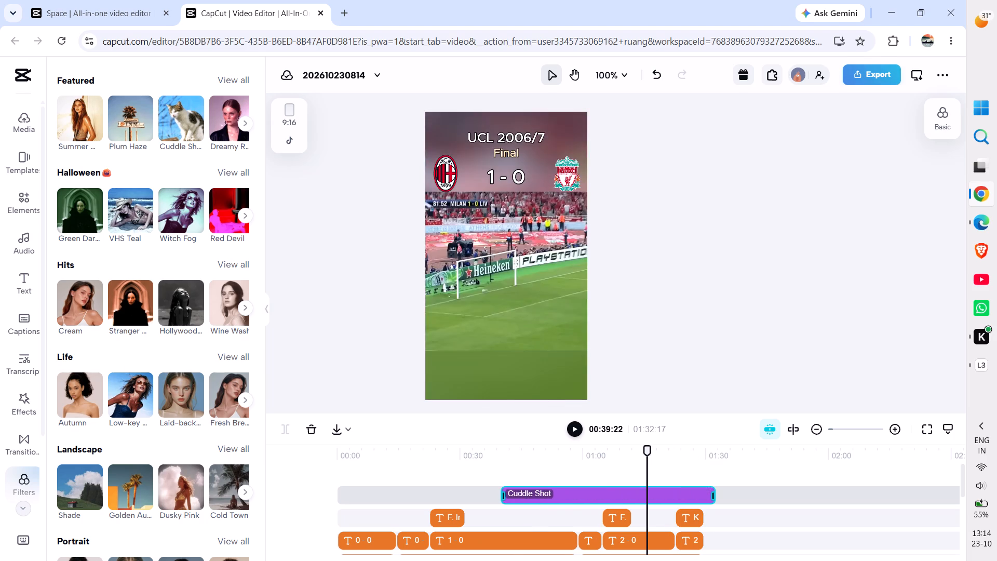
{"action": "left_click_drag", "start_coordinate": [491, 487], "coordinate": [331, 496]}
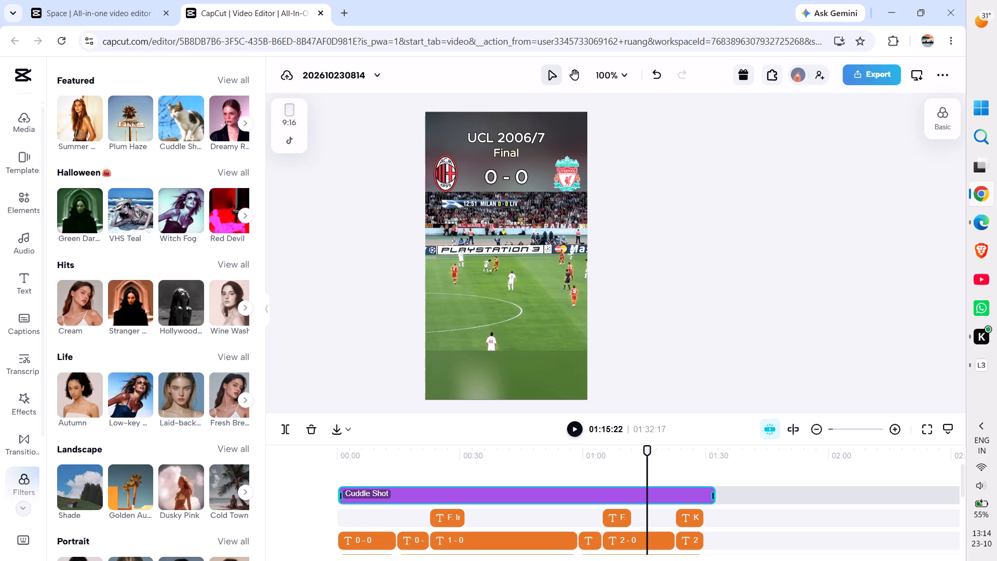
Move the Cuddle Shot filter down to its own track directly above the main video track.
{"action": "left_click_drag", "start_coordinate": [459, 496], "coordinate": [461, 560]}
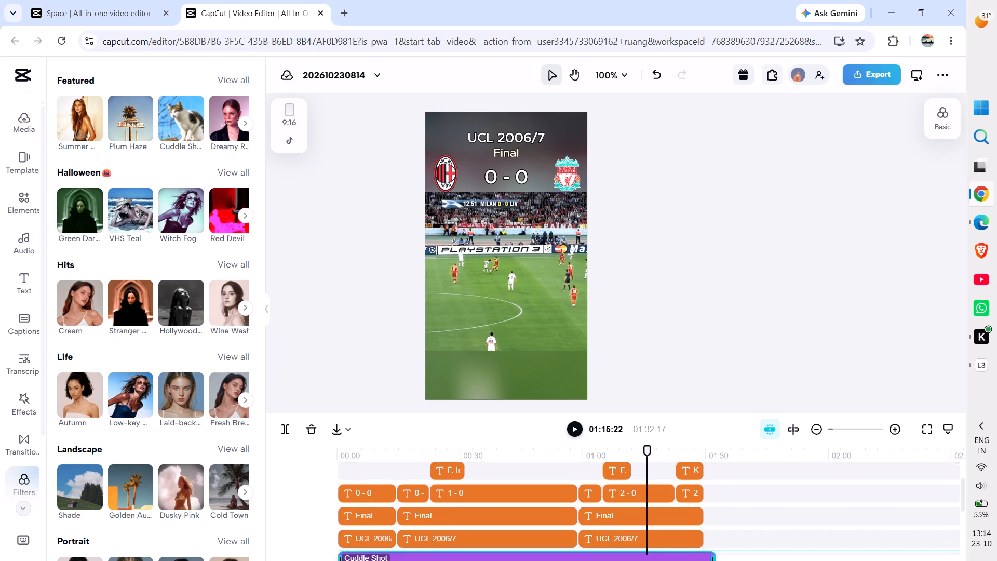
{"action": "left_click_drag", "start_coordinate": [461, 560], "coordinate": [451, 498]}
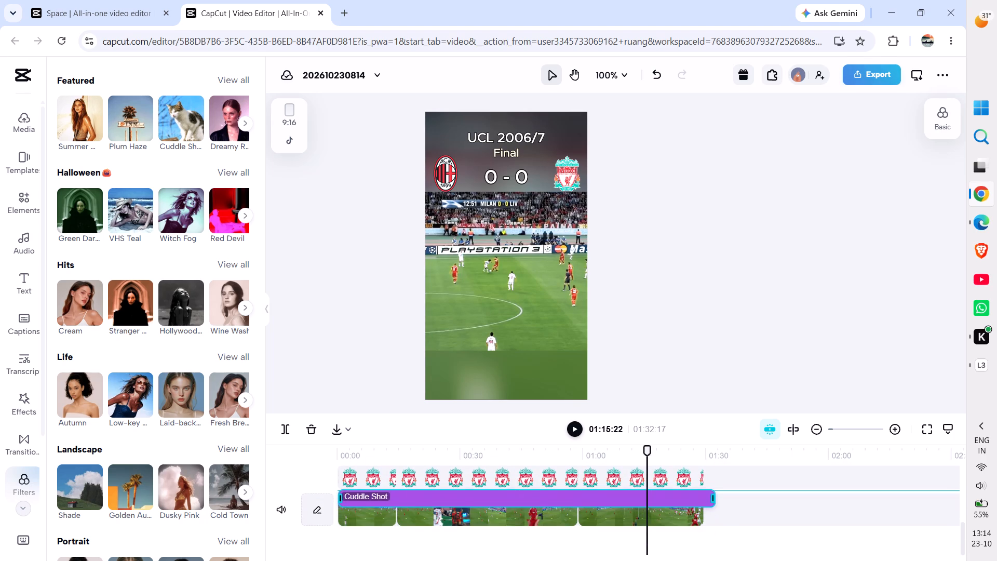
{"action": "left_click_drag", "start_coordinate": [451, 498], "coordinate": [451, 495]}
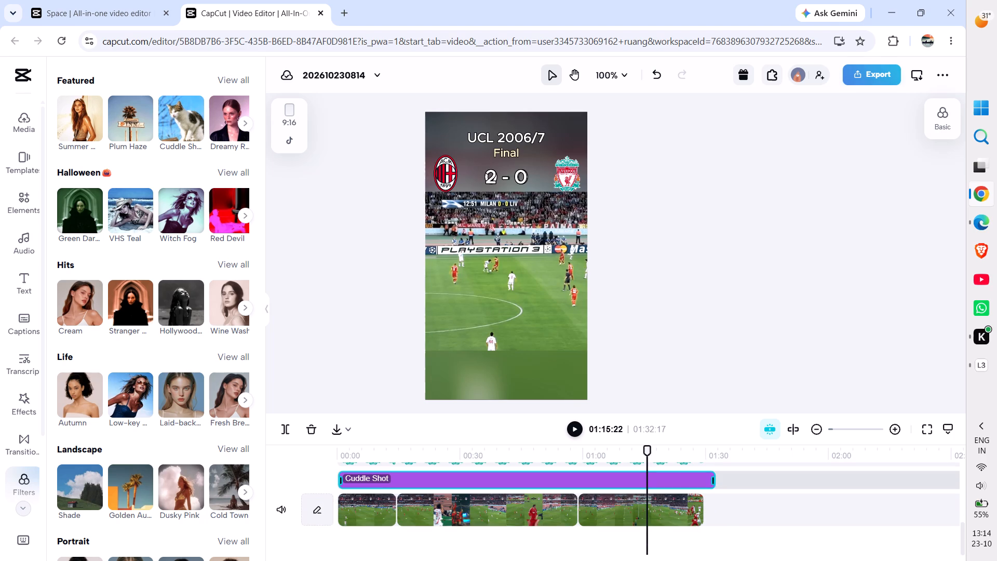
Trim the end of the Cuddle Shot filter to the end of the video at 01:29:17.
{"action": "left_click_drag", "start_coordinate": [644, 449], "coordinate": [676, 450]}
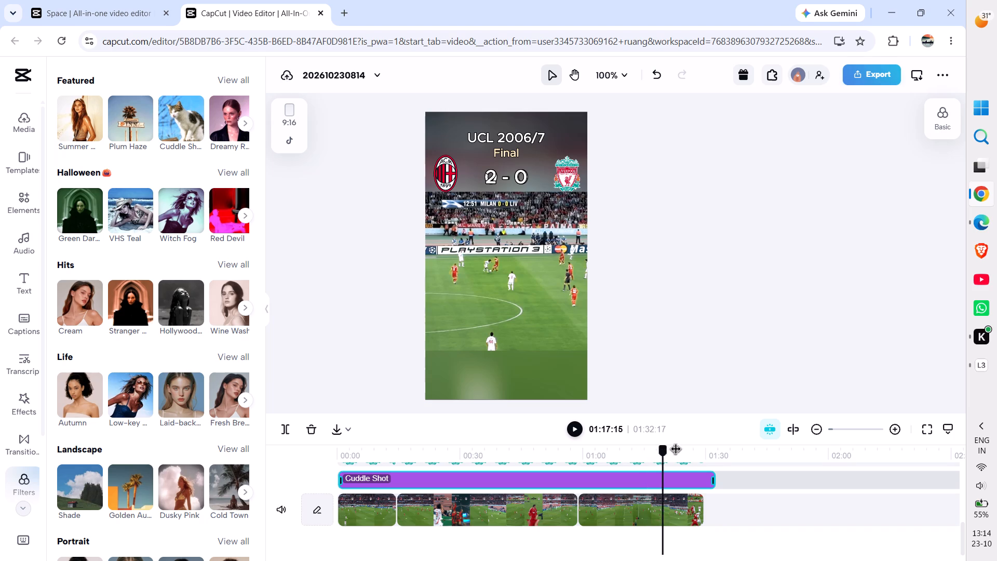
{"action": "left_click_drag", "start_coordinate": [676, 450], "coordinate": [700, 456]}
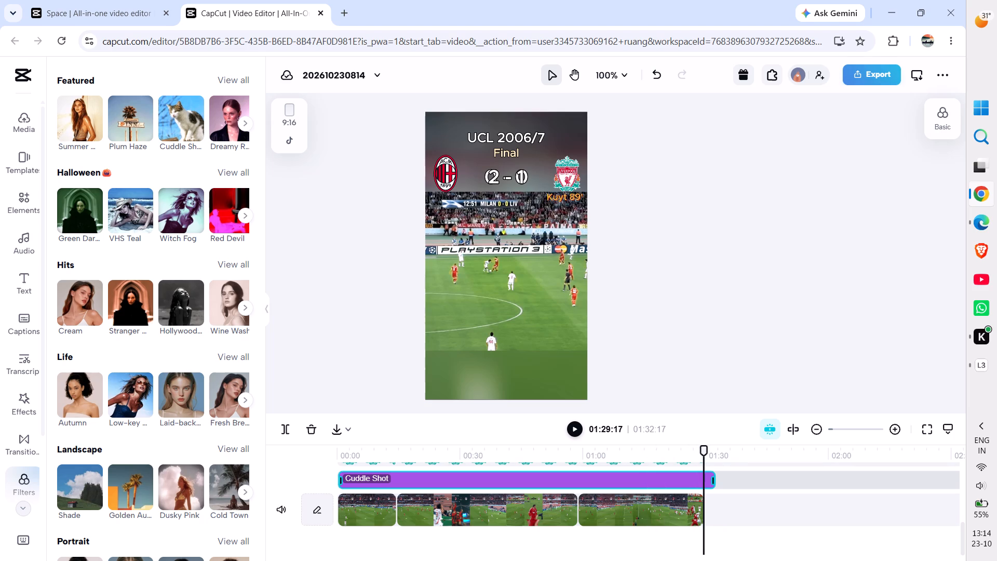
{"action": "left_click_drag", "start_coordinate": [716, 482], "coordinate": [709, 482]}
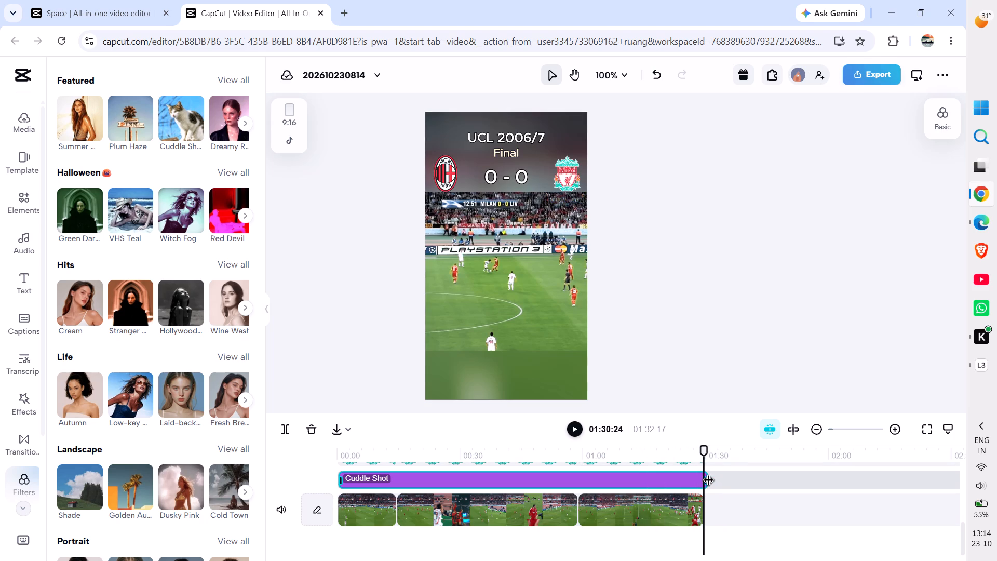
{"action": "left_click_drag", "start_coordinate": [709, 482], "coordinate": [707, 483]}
Deselect the filter, collapse the filter library and play back the edit from its beginning.
{"action": "scroll", "coordinate": [741, 484], "scroll_direction": "up", "scroll_amount": 3}
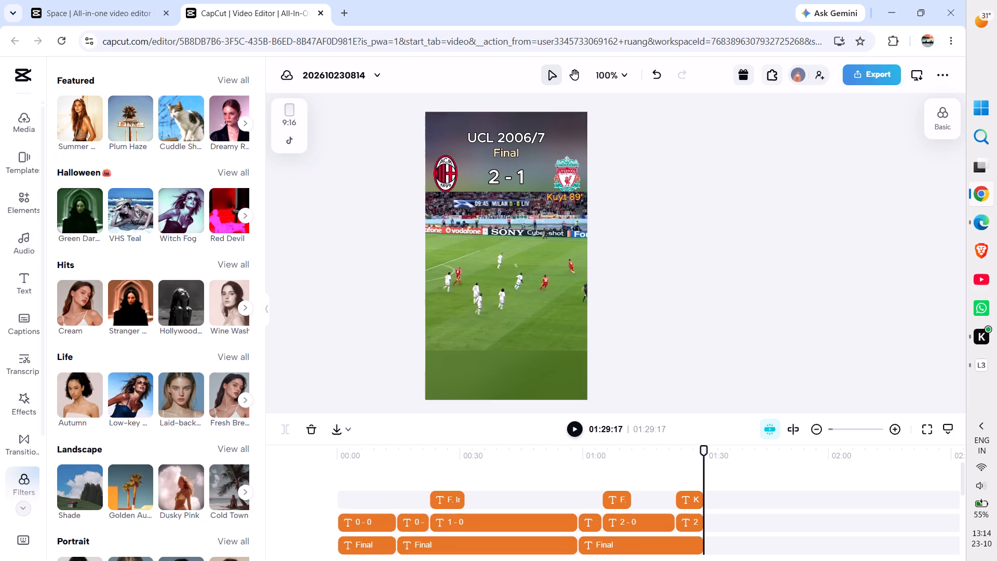
{"action": "left_click", "coordinate": [347, 356]}
{"action": "left_click", "coordinate": [267, 312]}
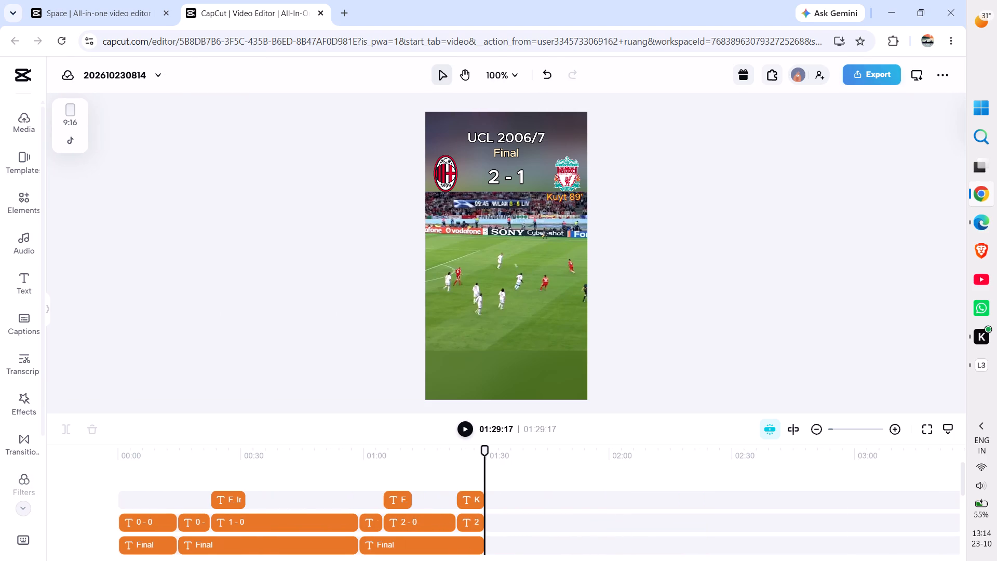
{"action": "key", "text": "space"}
{"action": "left_click", "coordinate": [467, 430]}
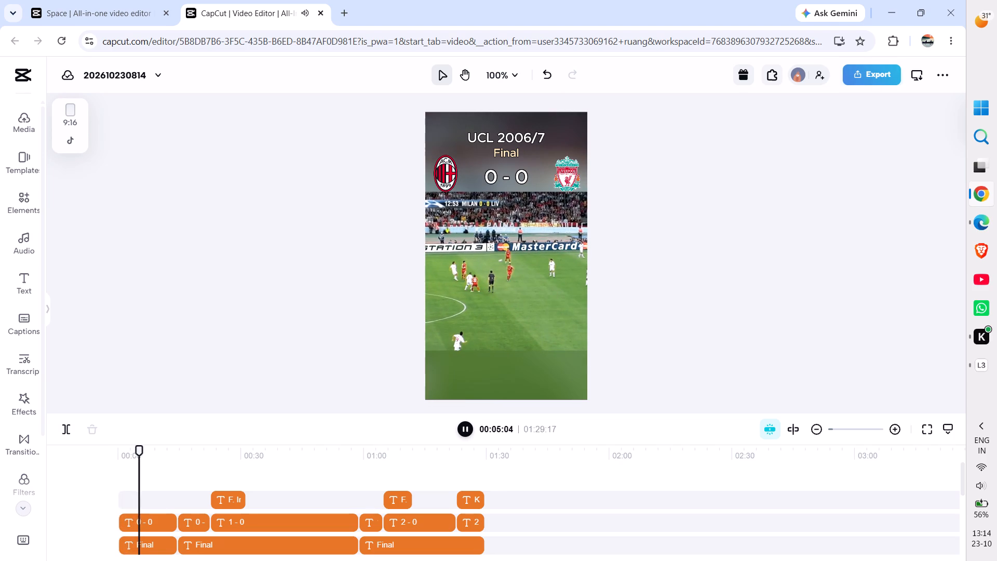
Check the recording session in Loggy3 and return to the video editor.
{"action": "left_click", "coordinate": [979, 368]}
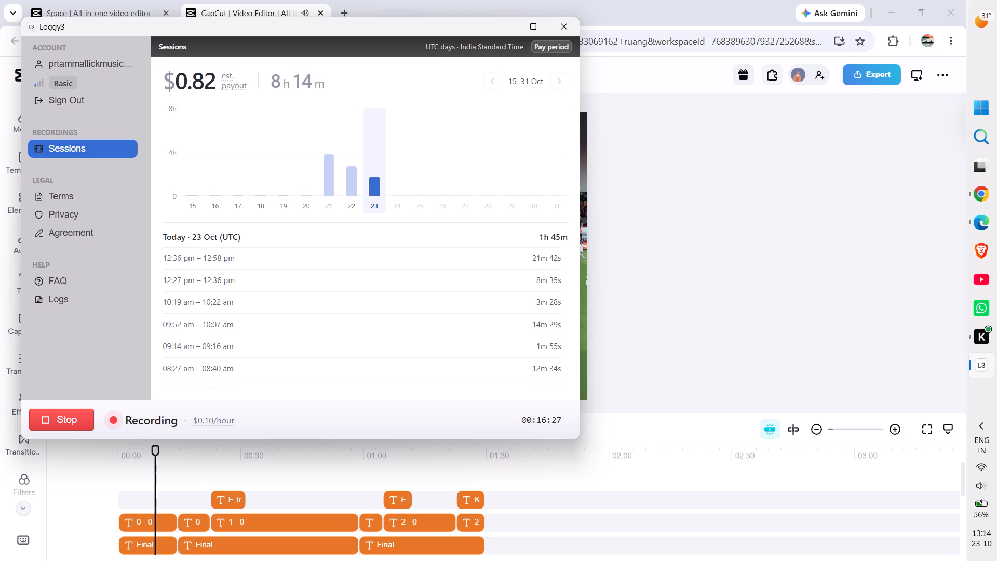
{"action": "left_click", "coordinate": [747, 285]}
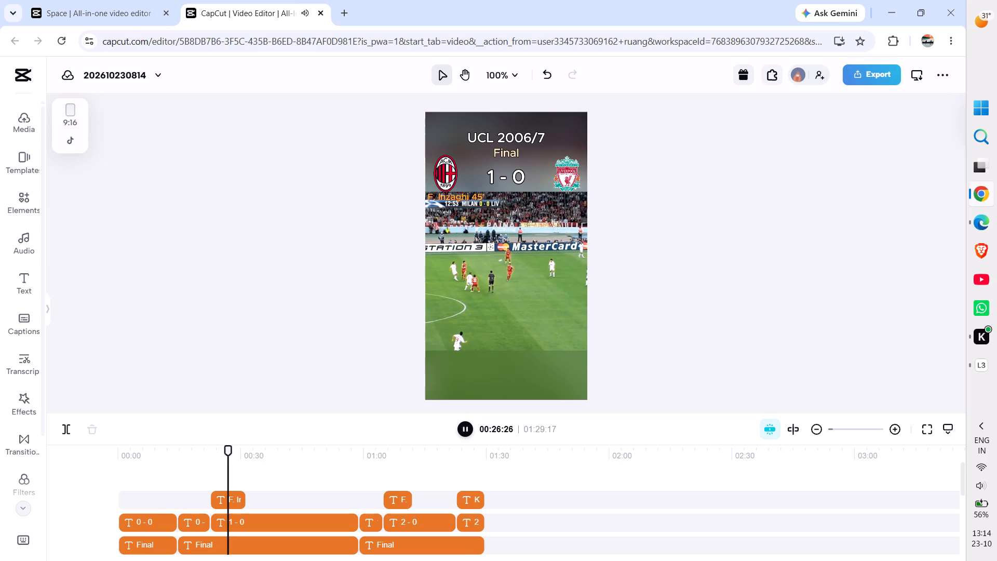
Watch the edit in full screen, skipping ahead to about 00:54 and 01:06, and leave full screen.
{"action": "left_click", "coordinate": [921, 429]}
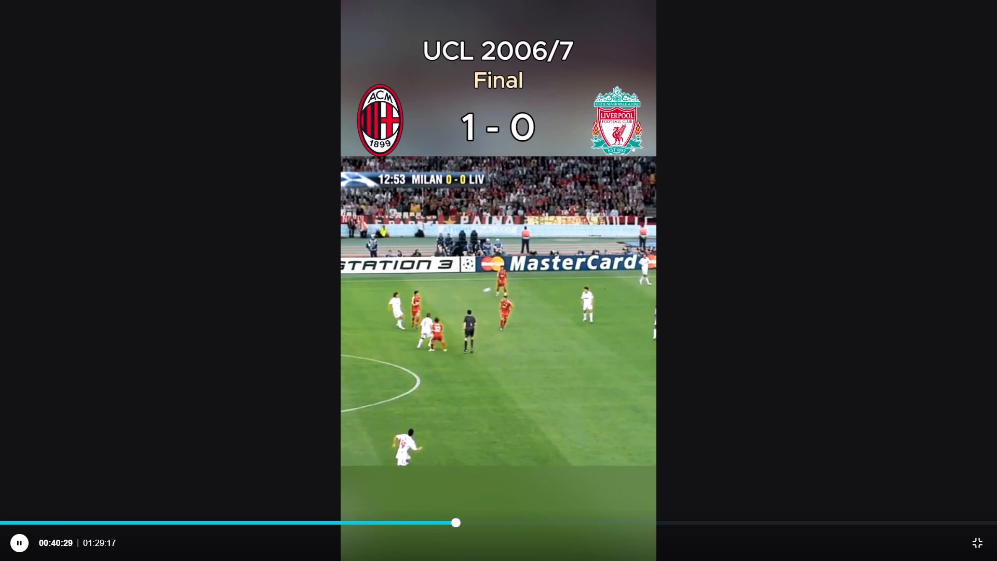
{"action": "left_click", "coordinate": [598, 524]}
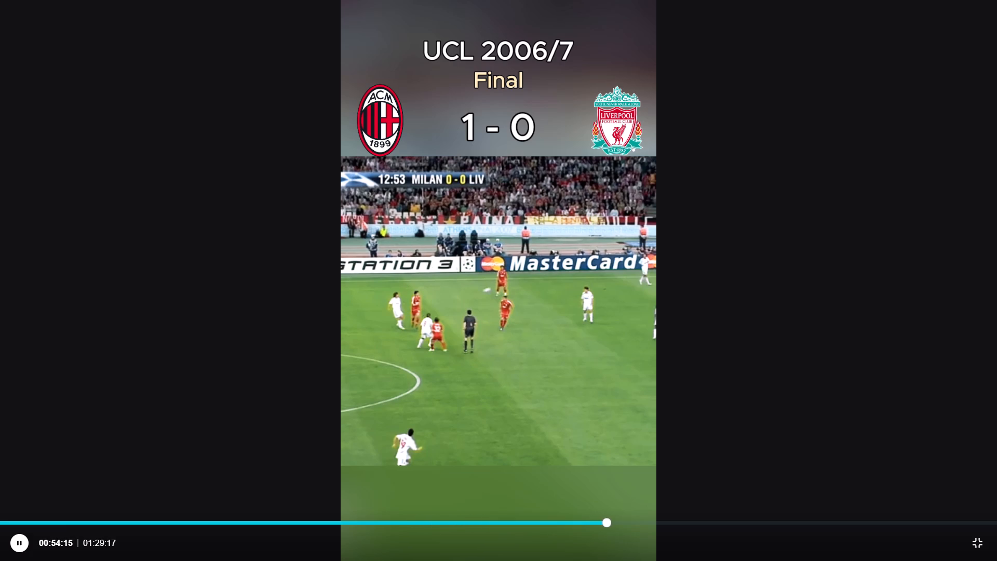
{"action": "left_click", "coordinate": [735, 524]}
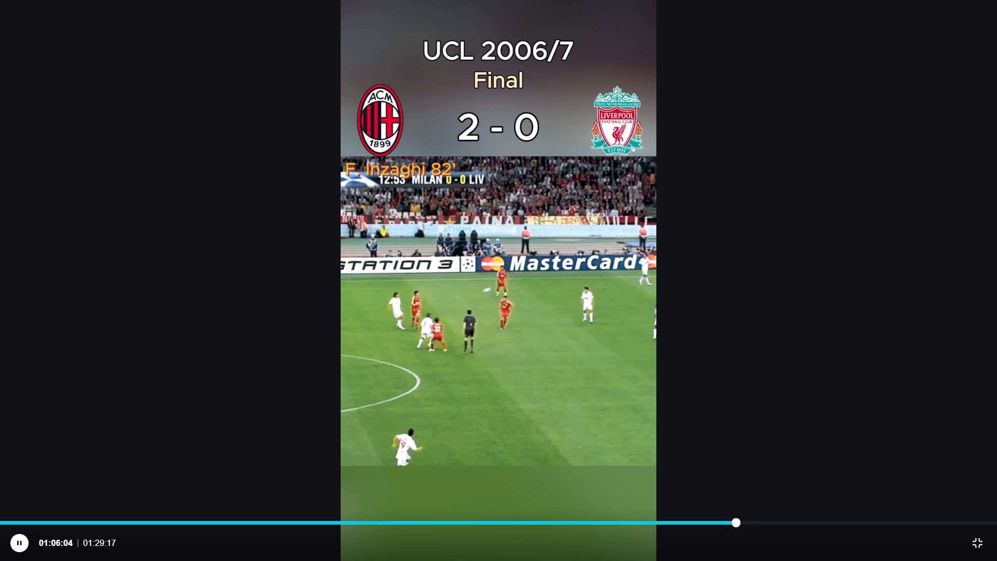
{"action": "left_click", "coordinate": [974, 544]}
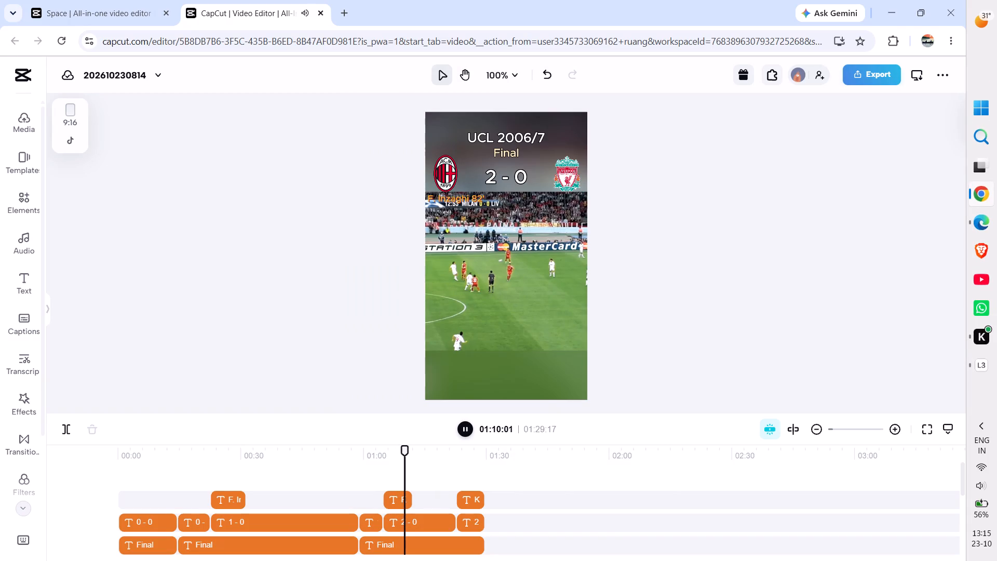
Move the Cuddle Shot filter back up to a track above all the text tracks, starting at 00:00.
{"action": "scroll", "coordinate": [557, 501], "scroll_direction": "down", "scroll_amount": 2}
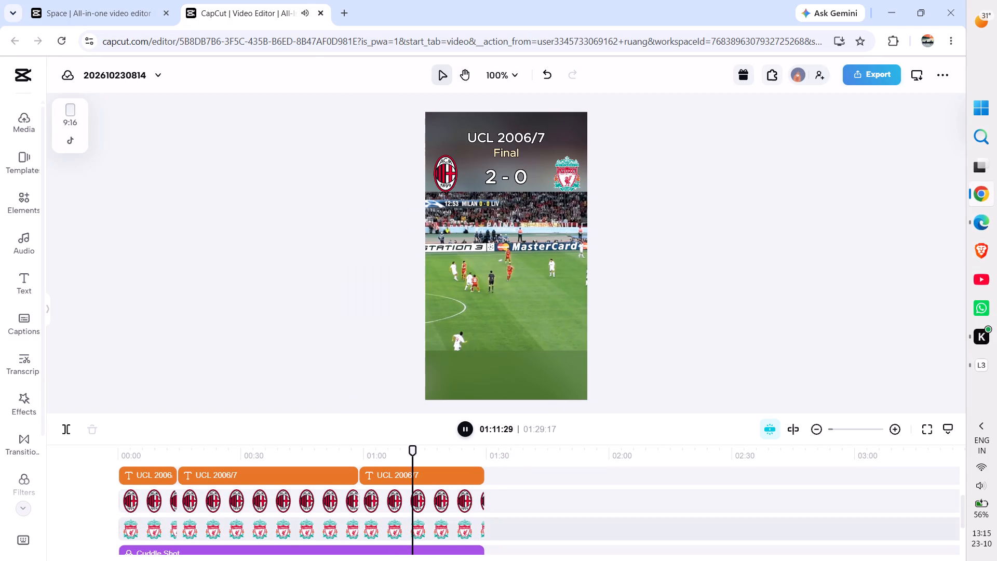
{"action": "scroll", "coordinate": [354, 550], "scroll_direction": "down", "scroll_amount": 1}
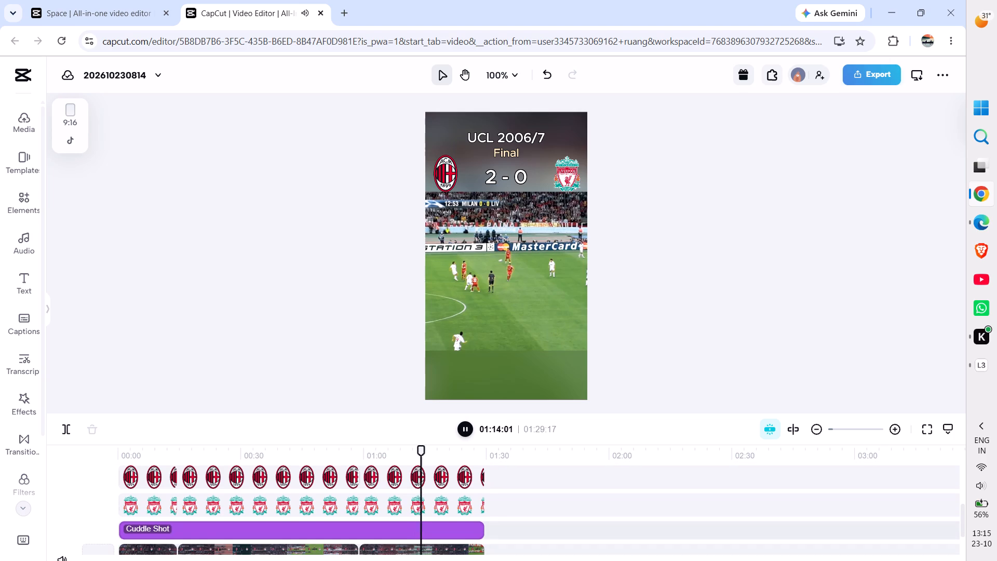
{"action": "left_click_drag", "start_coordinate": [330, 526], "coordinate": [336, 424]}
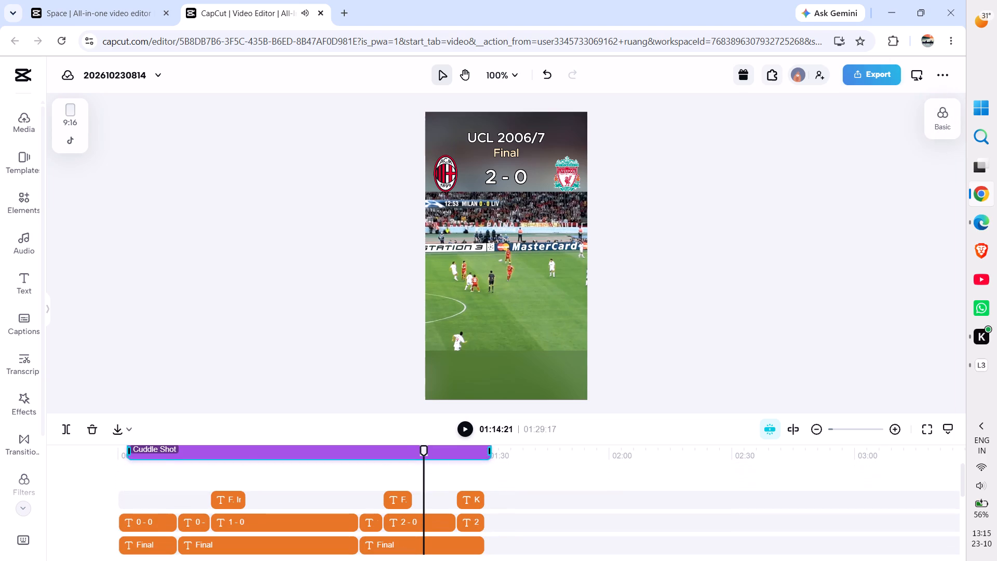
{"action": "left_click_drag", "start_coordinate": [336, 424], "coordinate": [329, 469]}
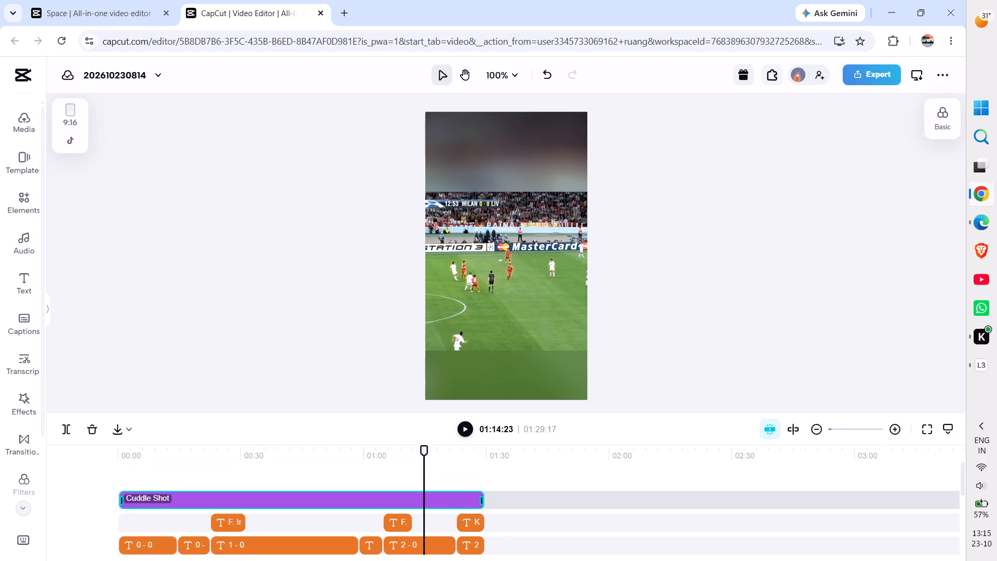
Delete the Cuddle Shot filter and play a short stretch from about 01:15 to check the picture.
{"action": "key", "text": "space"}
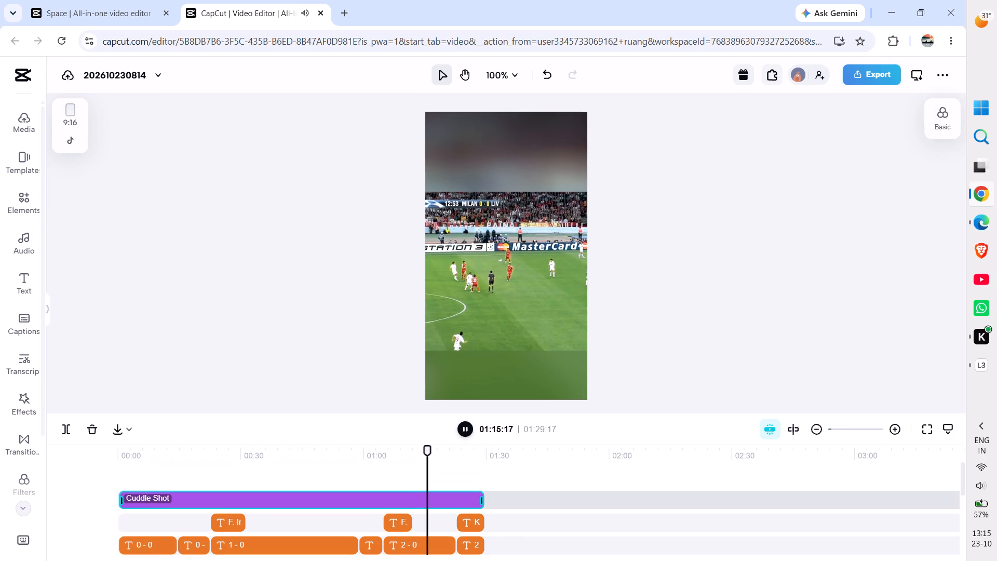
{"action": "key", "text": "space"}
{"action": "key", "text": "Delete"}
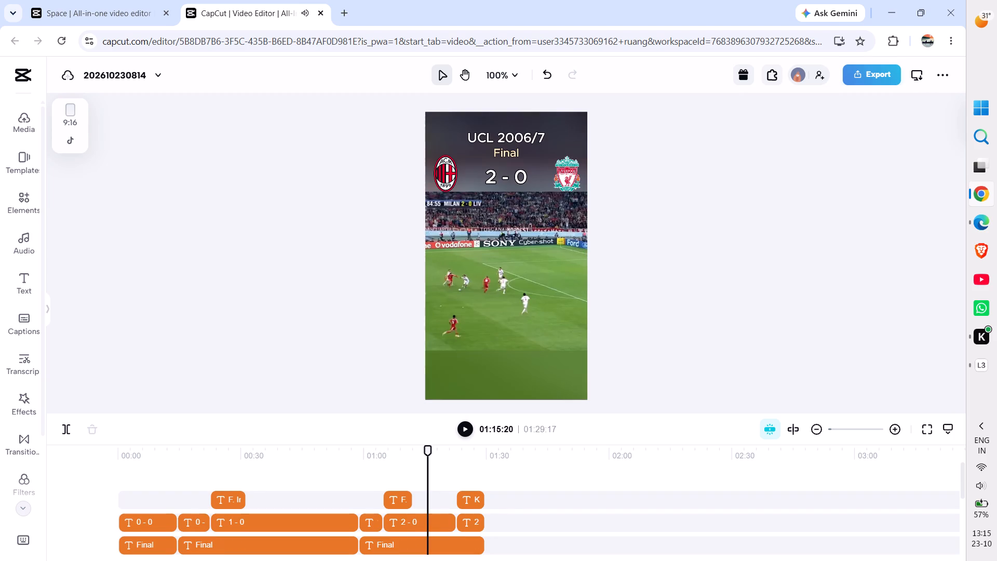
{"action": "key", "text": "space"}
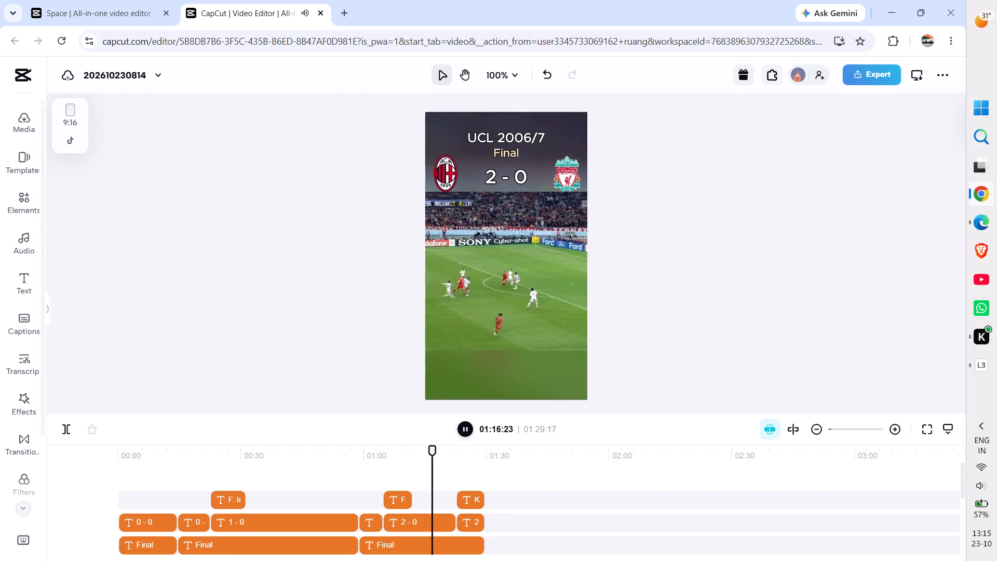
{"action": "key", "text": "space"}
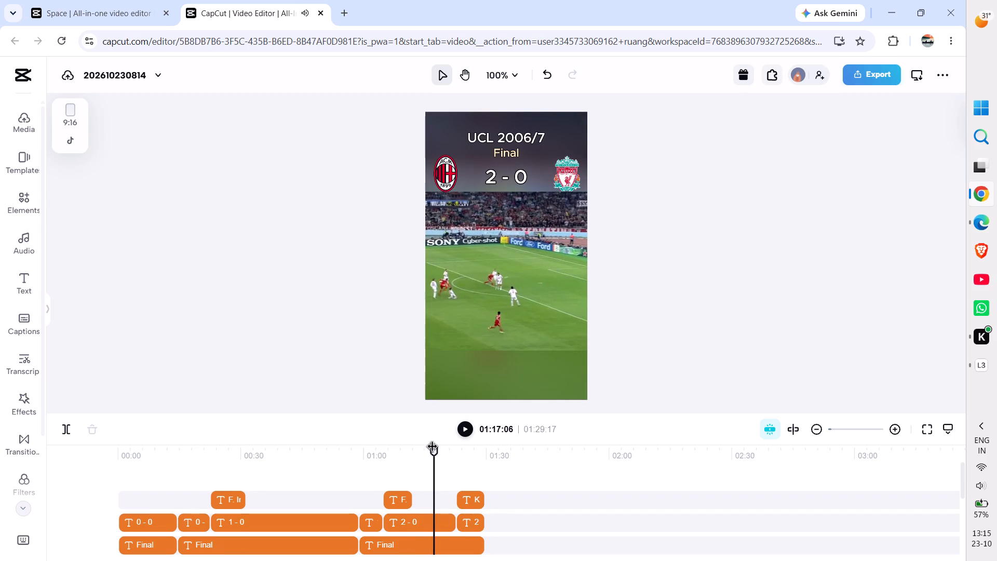
Add the Cream filter from the Hits category at 00:00 and extend it to the end of the video at 01:29:17.
{"action": "left_click_drag", "start_coordinate": [434, 448], "coordinate": [97, 426]}
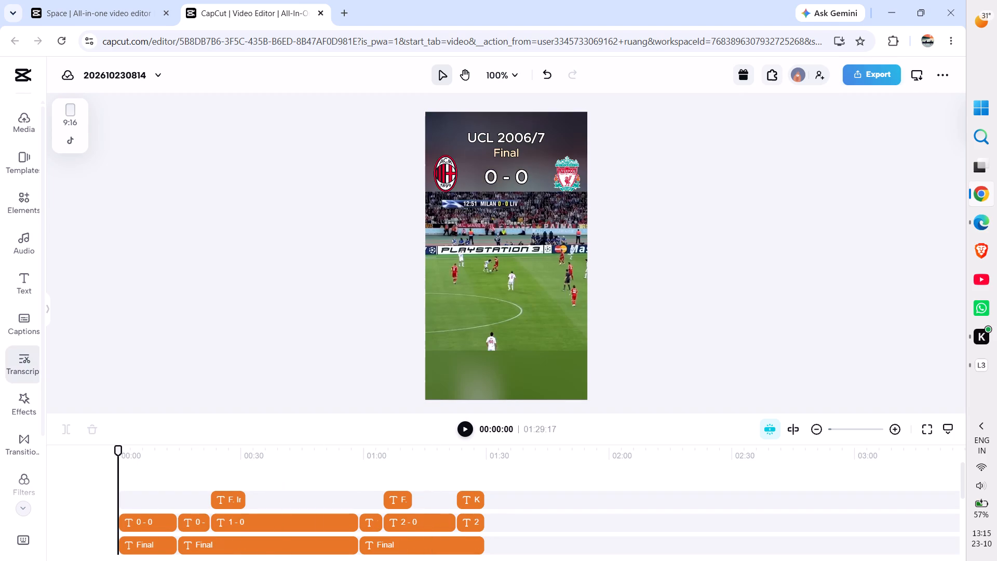
{"action": "left_click", "coordinate": [23, 407]}
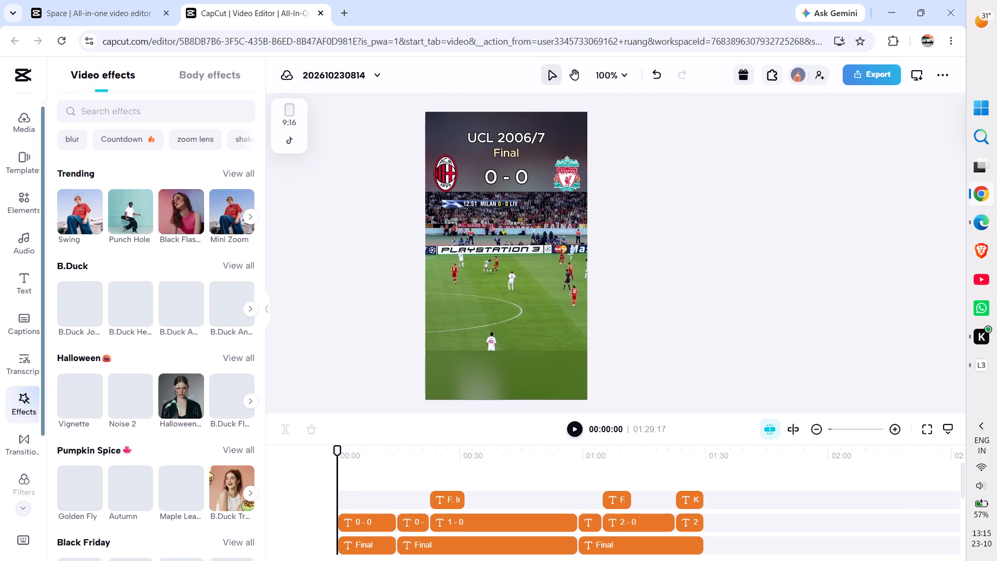
{"action": "left_click", "coordinate": [24, 479]}
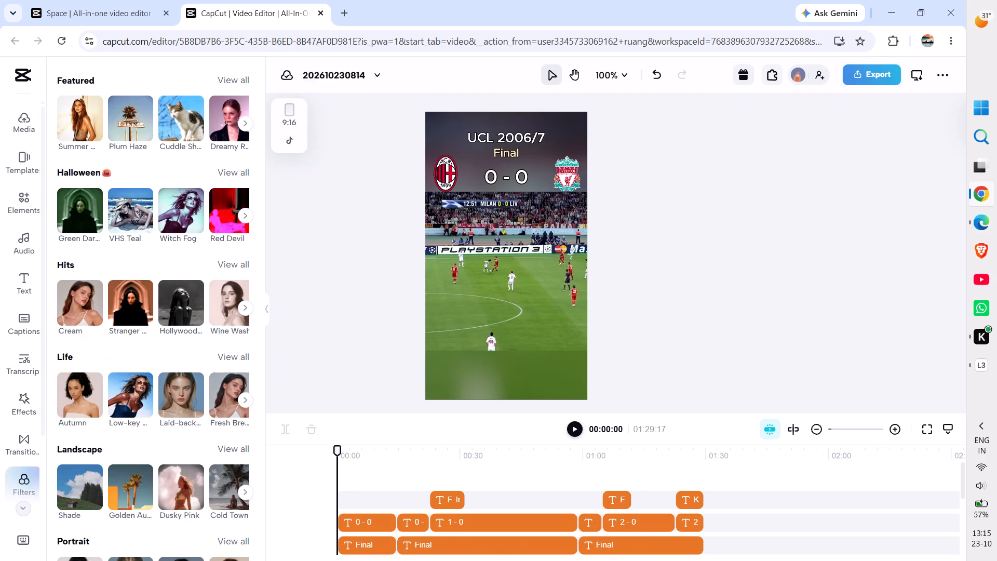
{"action": "scroll", "coordinate": [159, 177], "scroll_direction": "up", "scroll_amount": 1}
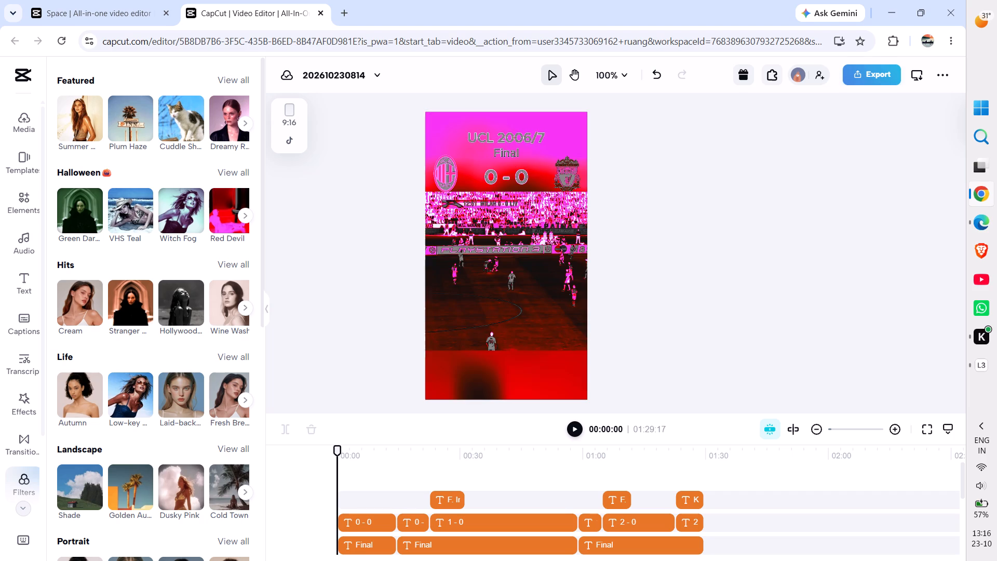
{"action": "left_click", "coordinate": [80, 299]}
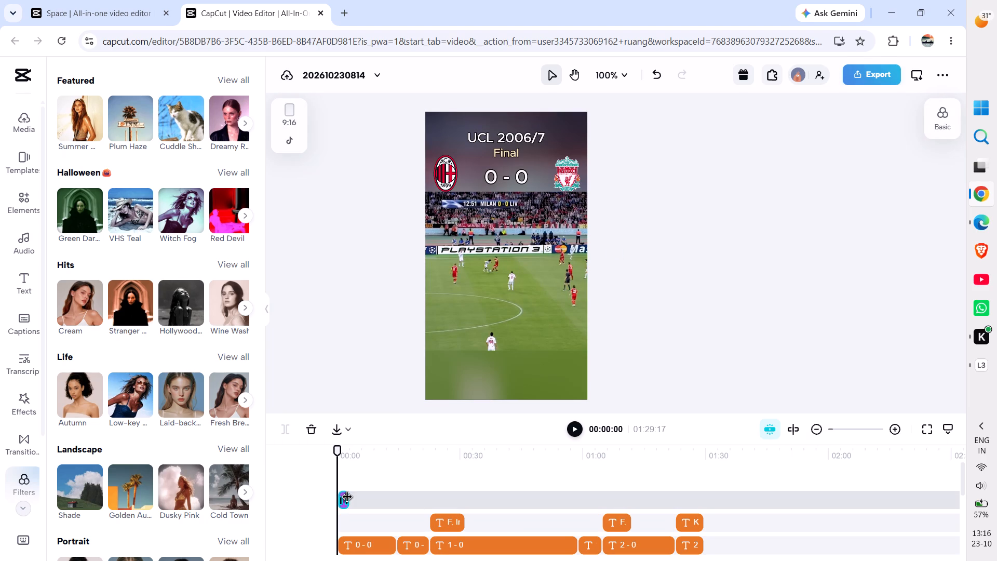
{"action": "left_click_drag", "start_coordinate": [347, 498], "coordinate": [699, 486]}
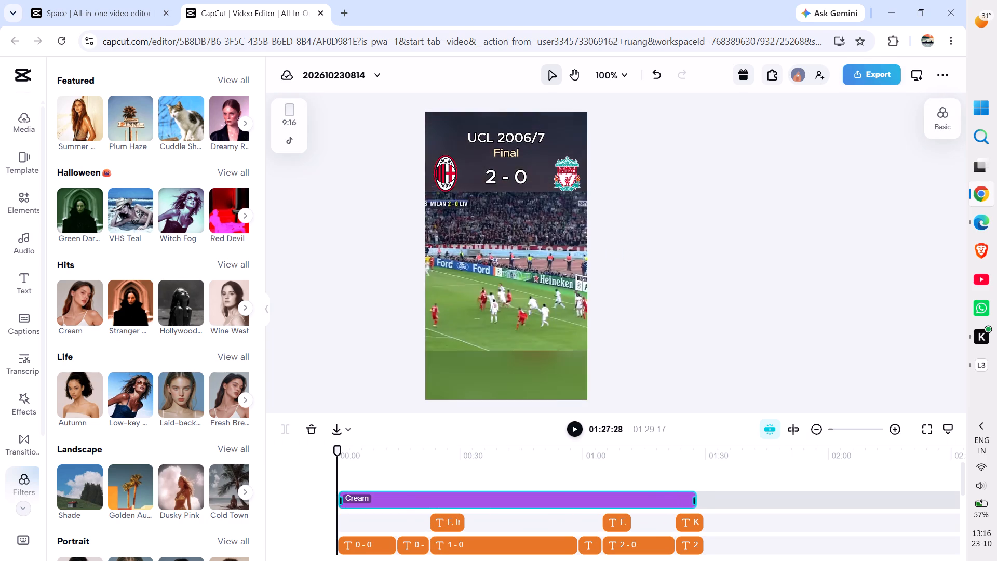
{"action": "left_click_drag", "start_coordinate": [699, 486], "coordinate": [705, 486]}
Play back the edit with the Cream filter from its beginning through the 1 - 0 goal at about 00:29.
{"action": "key", "text": "space"}
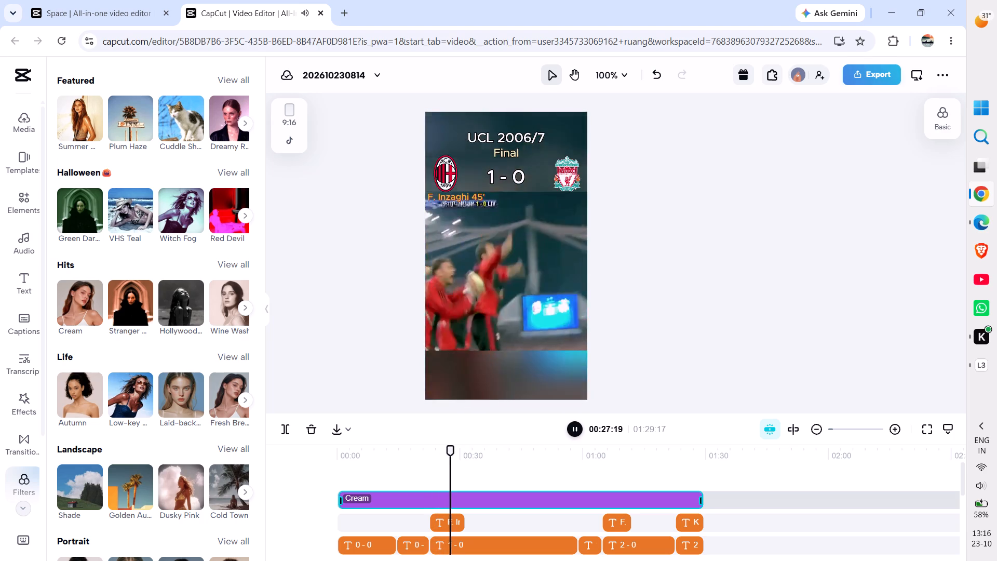
{"action": "left_click", "coordinate": [264, 310]}
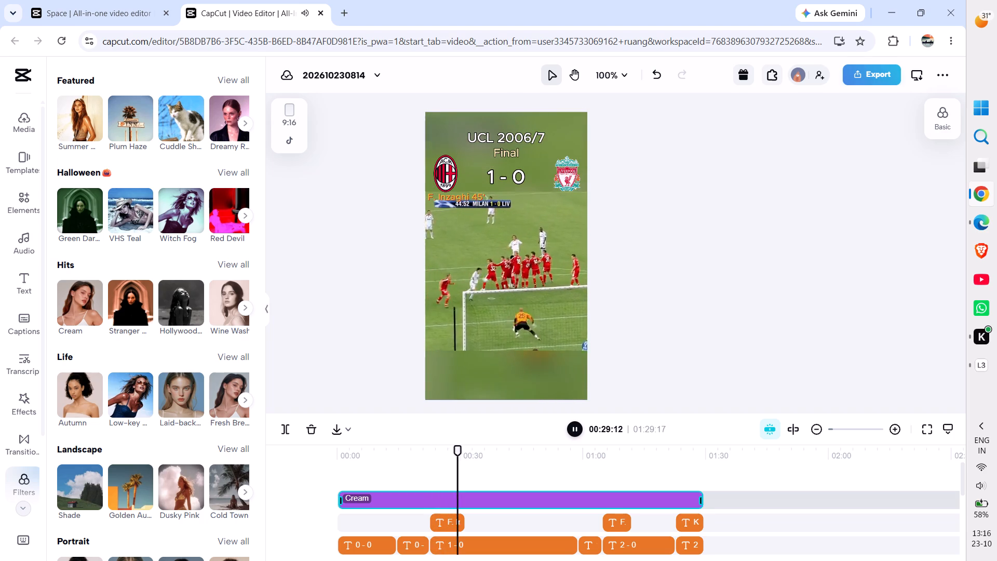
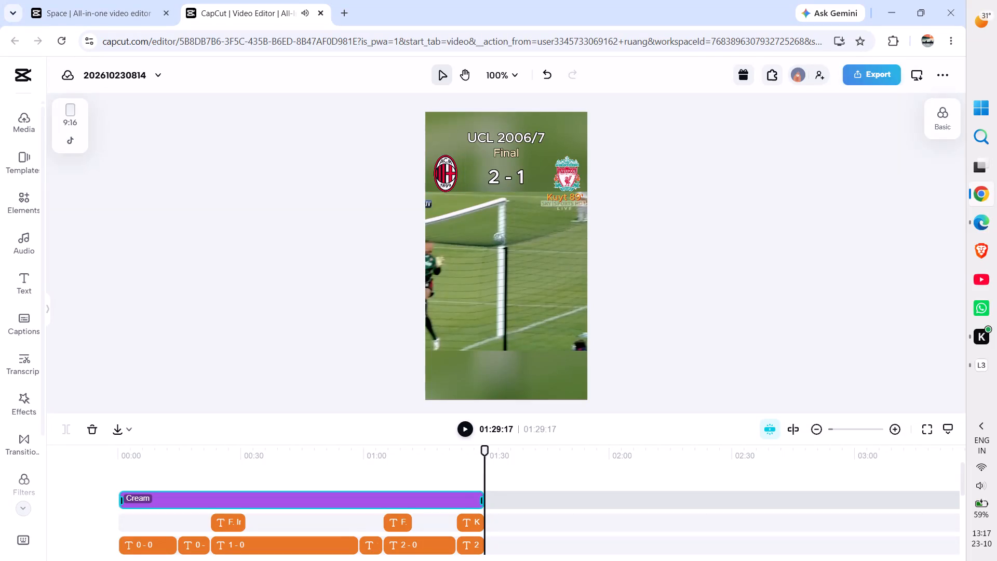
Export the video for download under the name ACM VS LIV, as a 4k, high-quality, 60fps MP4.
{"action": "left_click", "coordinate": [857, 70]}
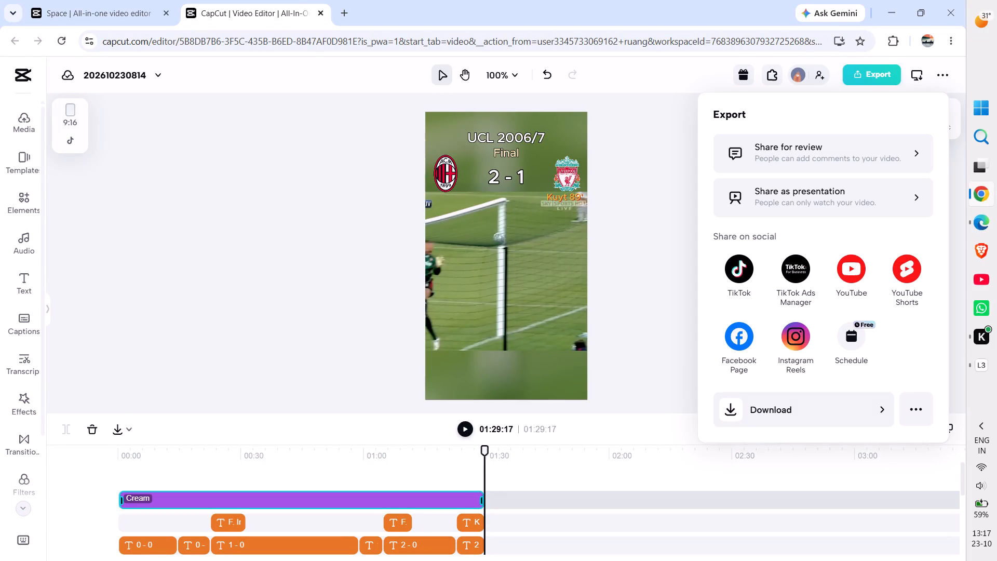
{"action": "left_click", "coordinate": [820, 404]}
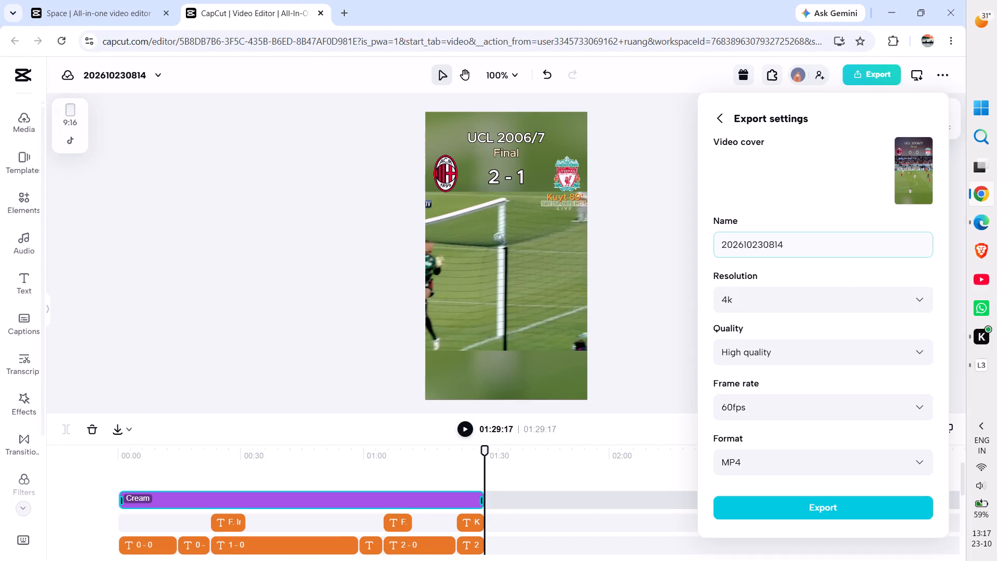
{"action": "left_click", "coordinate": [794, 242]}
{"action": "key", "text": "BackSpace"}
{"action": "key", "text": "BackSpace"}
{"action": "key", "text": "BackSpace"}
{"action": "key", "text": "BackSpace"}
{"action": "key", "text": "BackSpace"}
{"action": "key", "text": "BackSpace"}
{"action": "key", "text": "BackSpace"}
{"action": "key", "text": "BackSpace"}
{"action": "key", "text": "BackSpace"}
{"action": "key", "text": "BackSpace"}
{"action": "key", "text": "BackSpace"}
{"action": "key", "text": "BackSpace"}
{"action": "key", "text": "BackSpace"}
{"action": "key", "text": "BackSpace"}
{"action": "key", "text": "BackSpace"}
{"action": "key", "text": "BackSpace"}
{"action": "key", "text": "BackSpace"}
{"action": "key", "text": "BackSpace"}
{"action": "key", "text": "BackSpace"}
{"action": "key", "text": "BackSpace"}
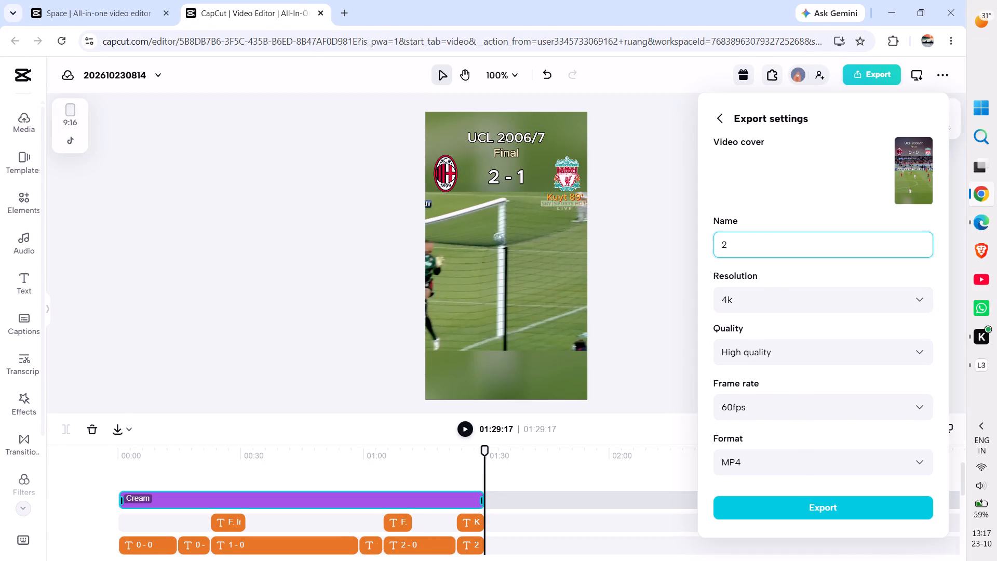
{"action": "type", "text": "ACM VS"}
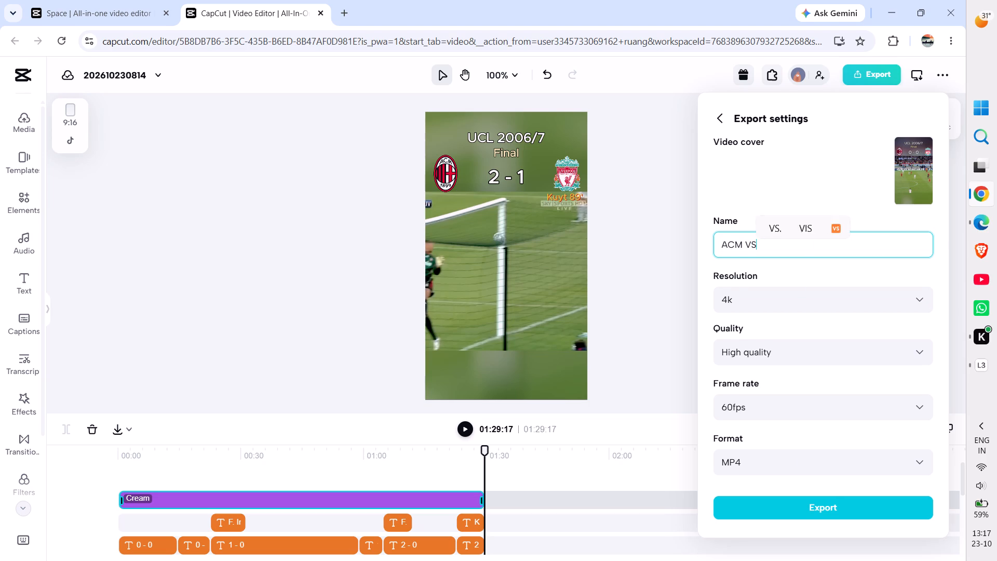
{"action": "key", "text": "space"}
{"action": "type", "text": "LIV"}
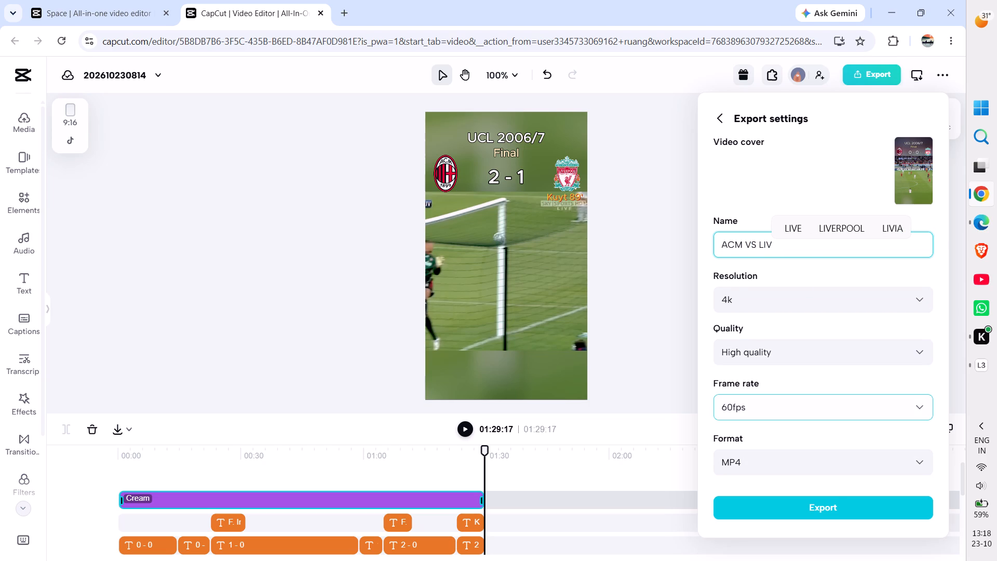
{"action": "left_click", "coordinate": [779, 499]}
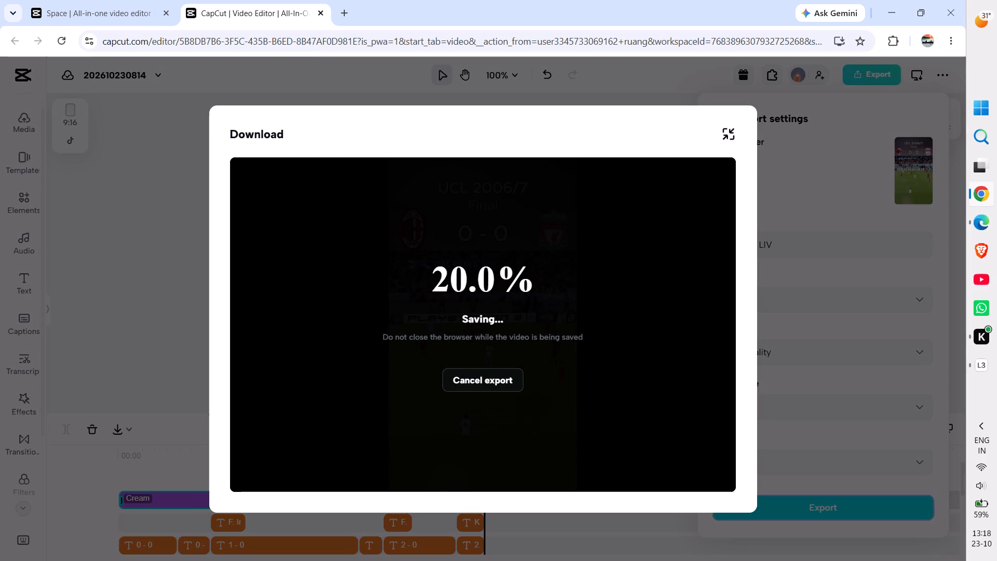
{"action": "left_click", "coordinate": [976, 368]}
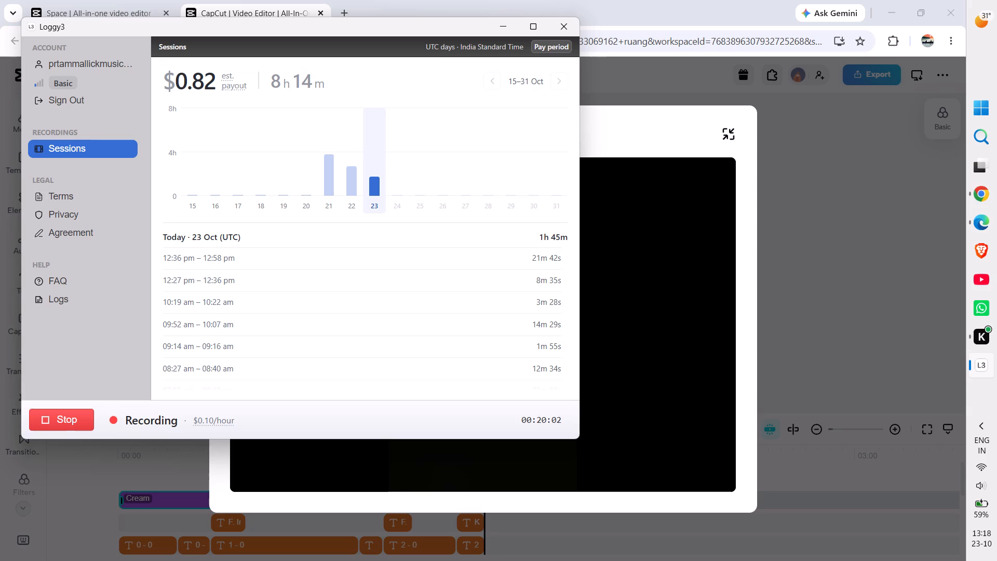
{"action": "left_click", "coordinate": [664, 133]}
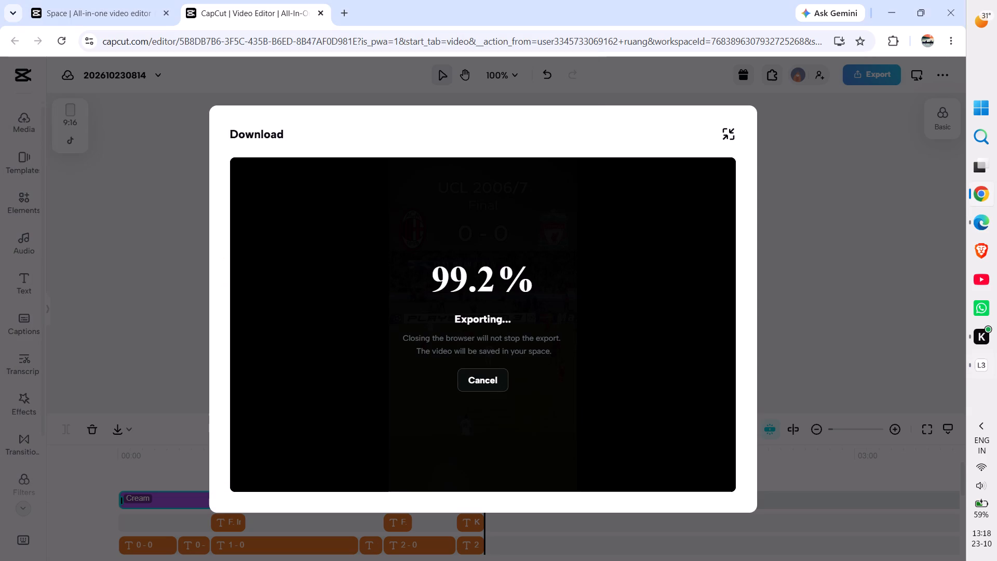
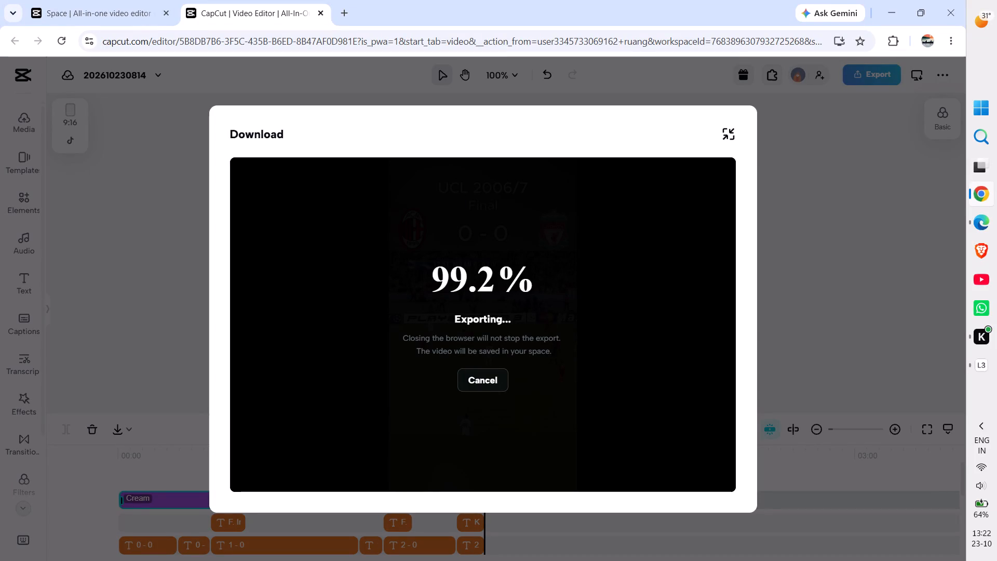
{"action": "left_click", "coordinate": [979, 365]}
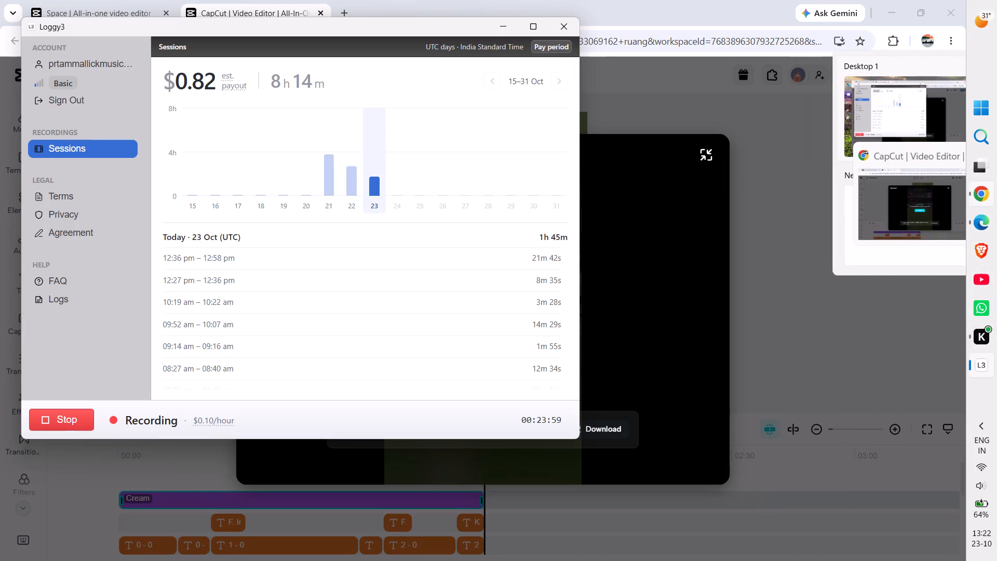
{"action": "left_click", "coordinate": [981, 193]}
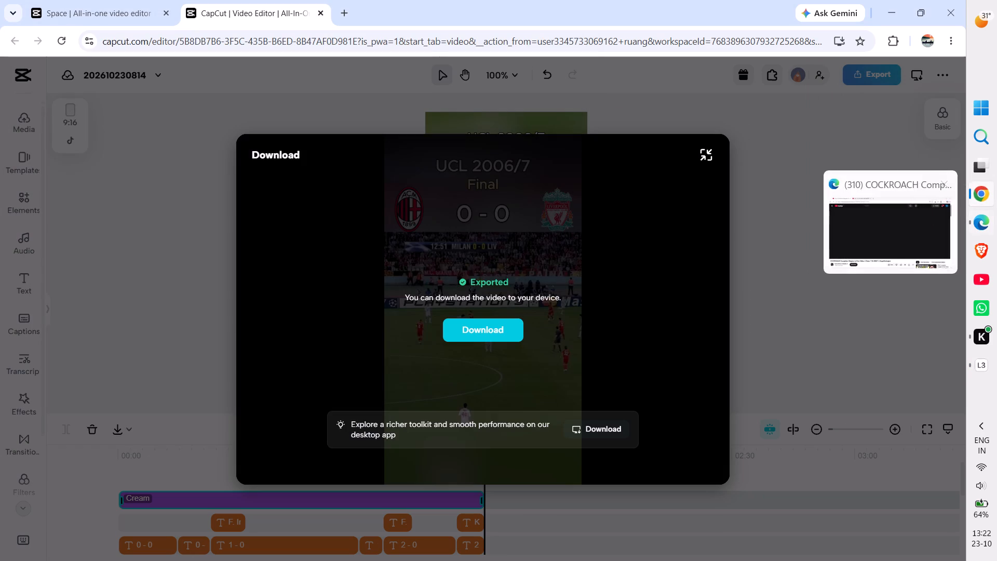
Download the exported ACM VS LIV video to the device.
{"action": "left_click", "coordinate": [500, 324]}
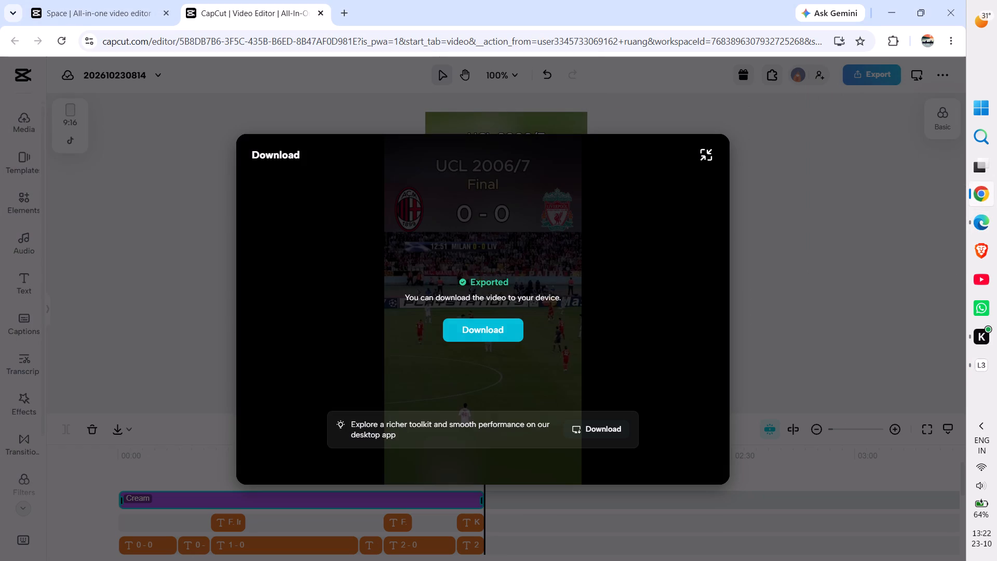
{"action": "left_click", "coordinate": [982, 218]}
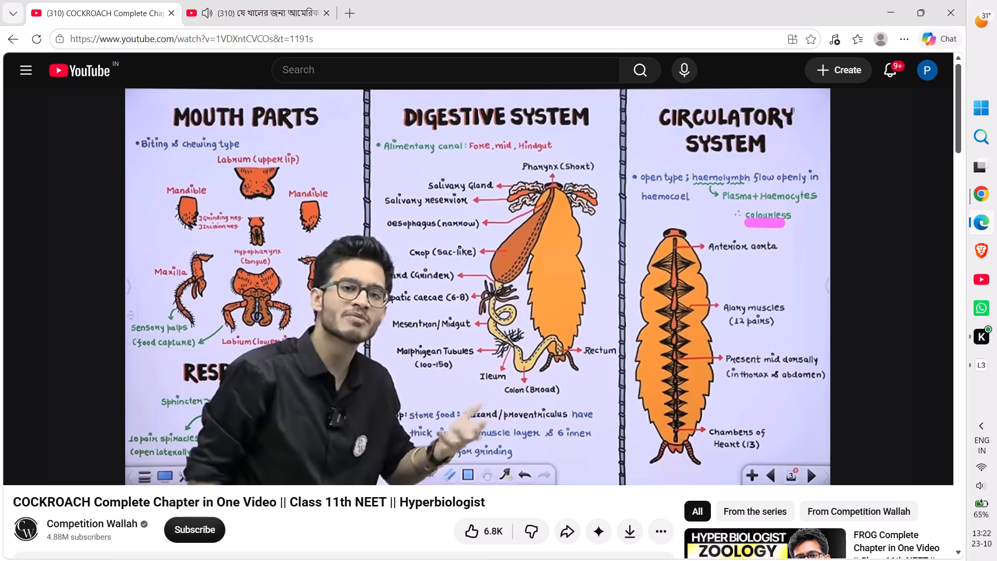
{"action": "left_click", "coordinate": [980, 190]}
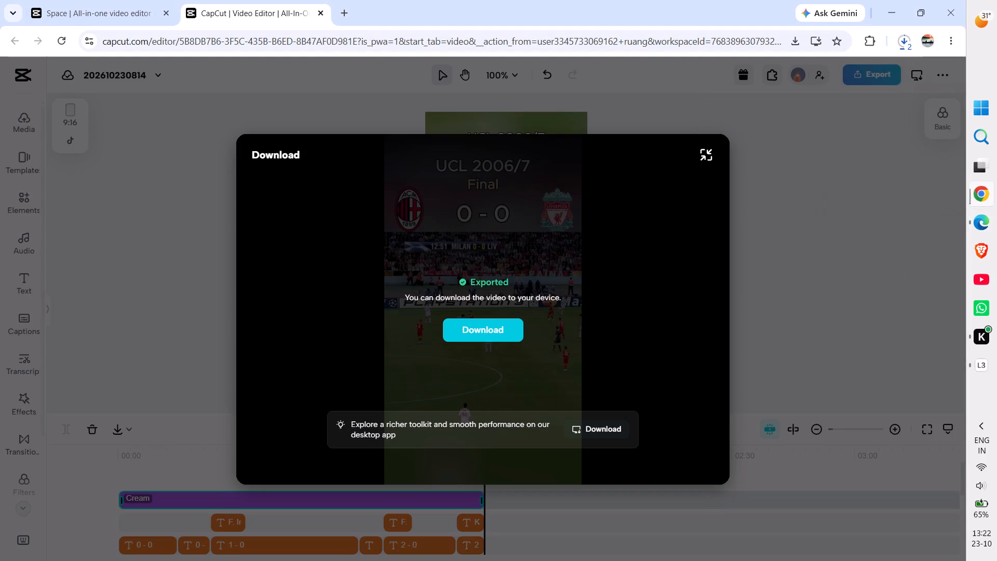
Pause the duplicate download ACM VS LIV (1).mp4 in the recent downloads.
{"action": "left_click", "coordinate": [909, 42]}
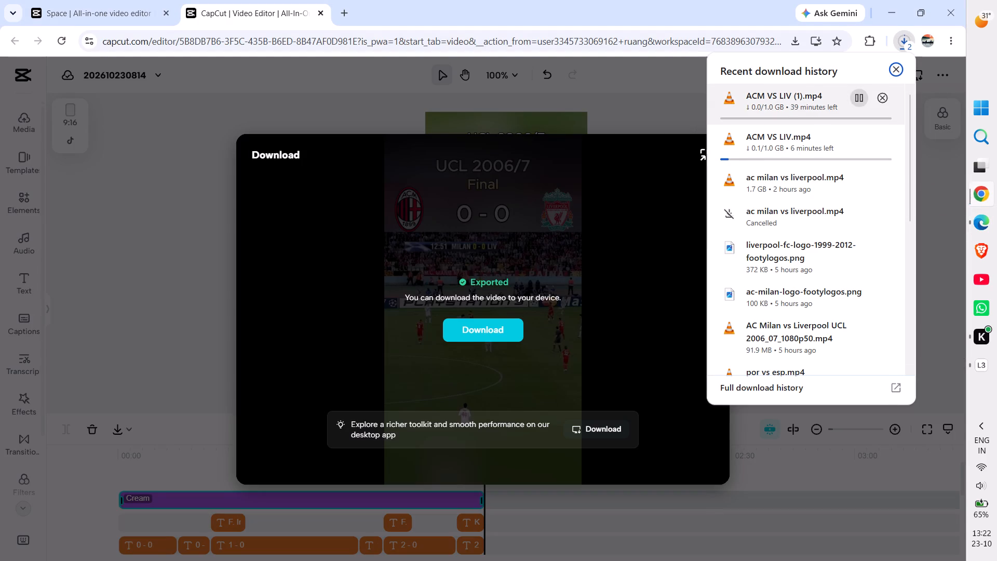
{"action": "left_click", "coordinate": [856, 98]}
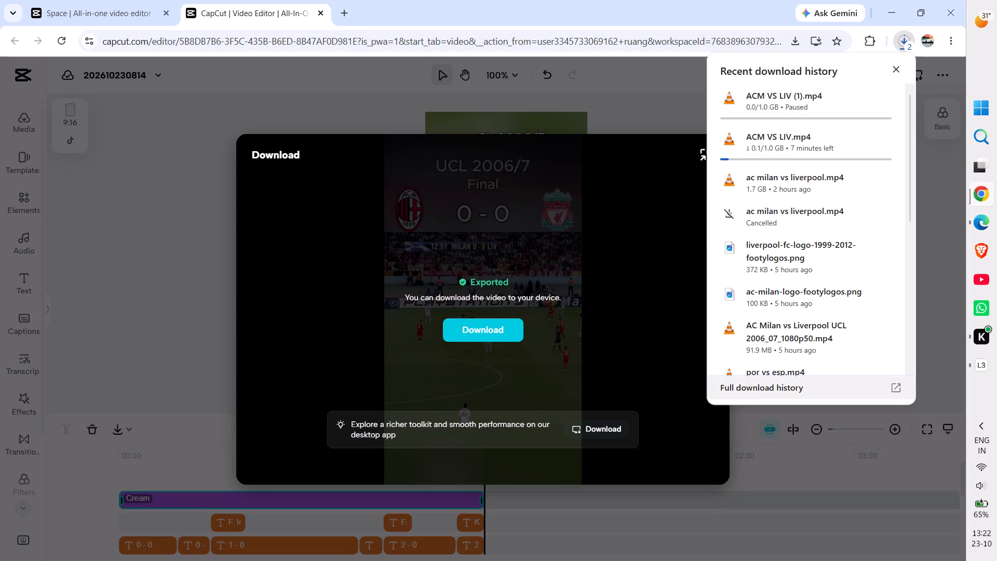
Open the full download history.
{"action": "left_click", "coordinate": [777, 387]}
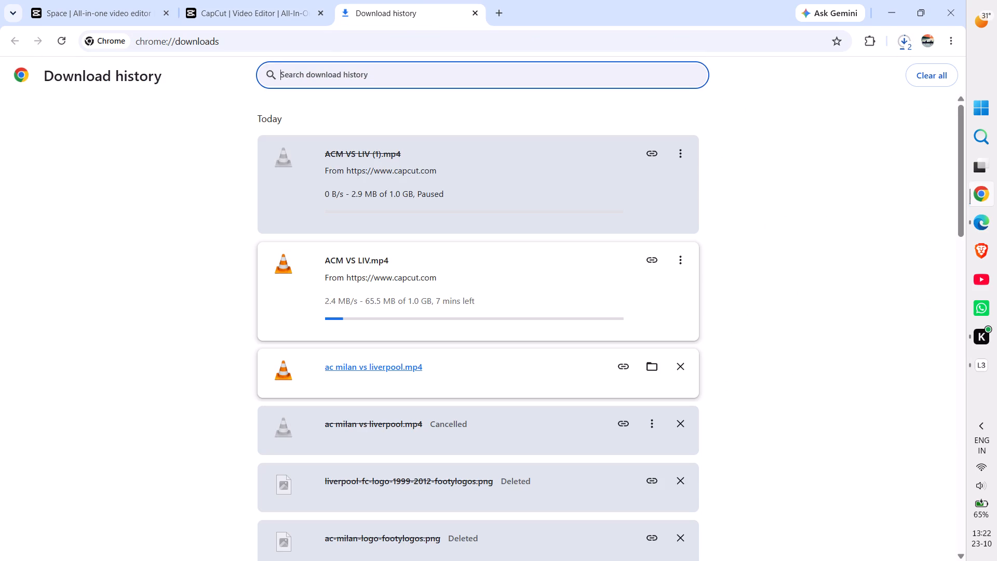
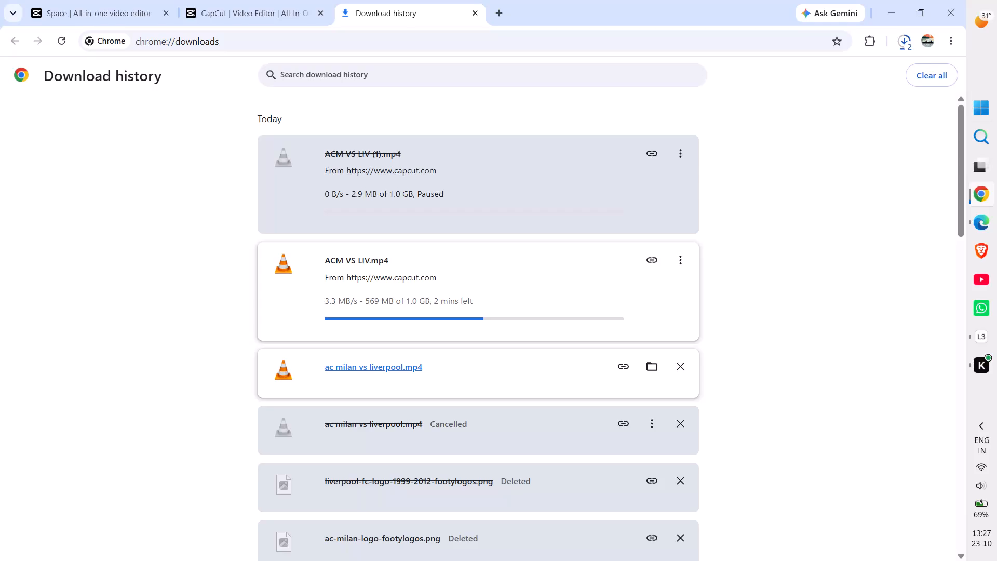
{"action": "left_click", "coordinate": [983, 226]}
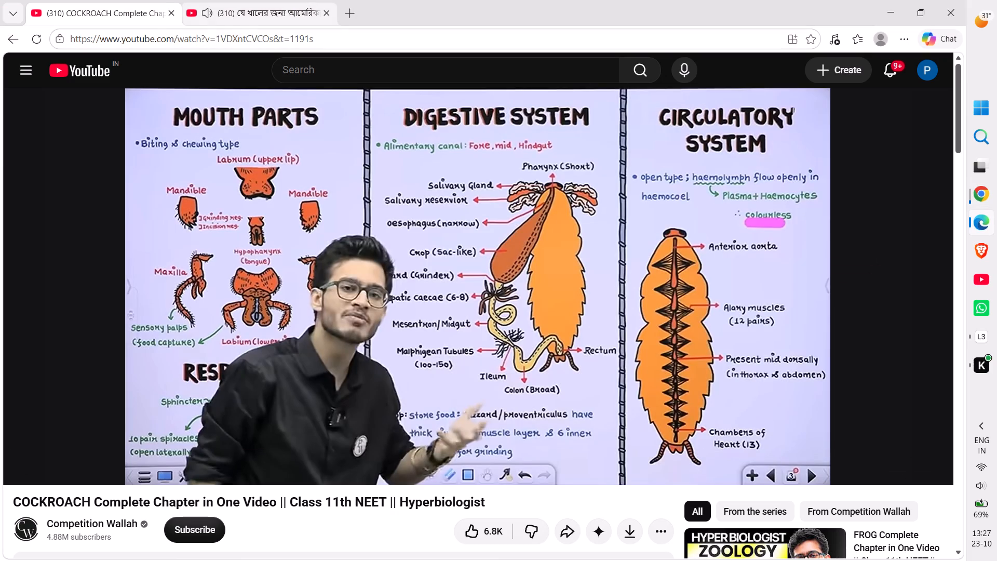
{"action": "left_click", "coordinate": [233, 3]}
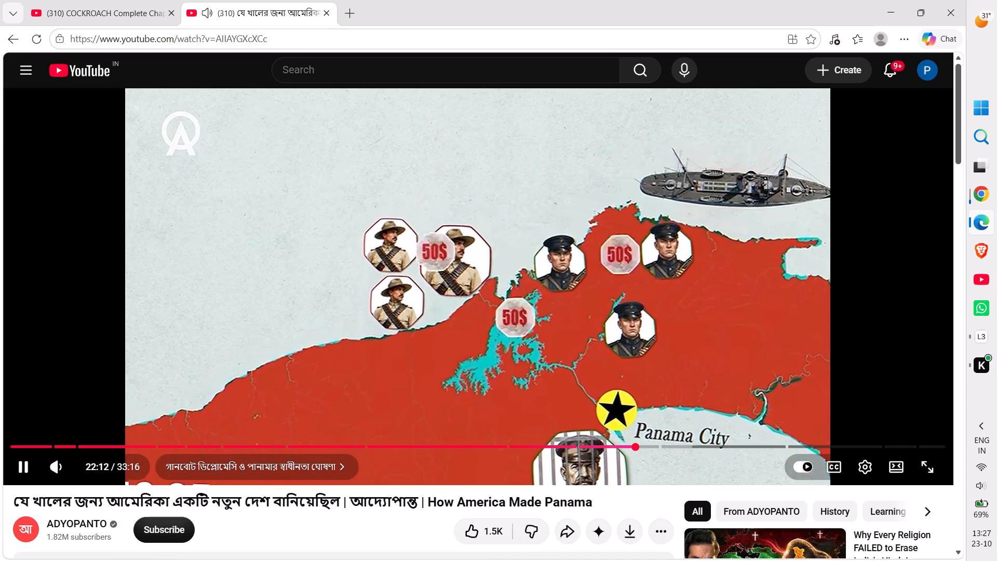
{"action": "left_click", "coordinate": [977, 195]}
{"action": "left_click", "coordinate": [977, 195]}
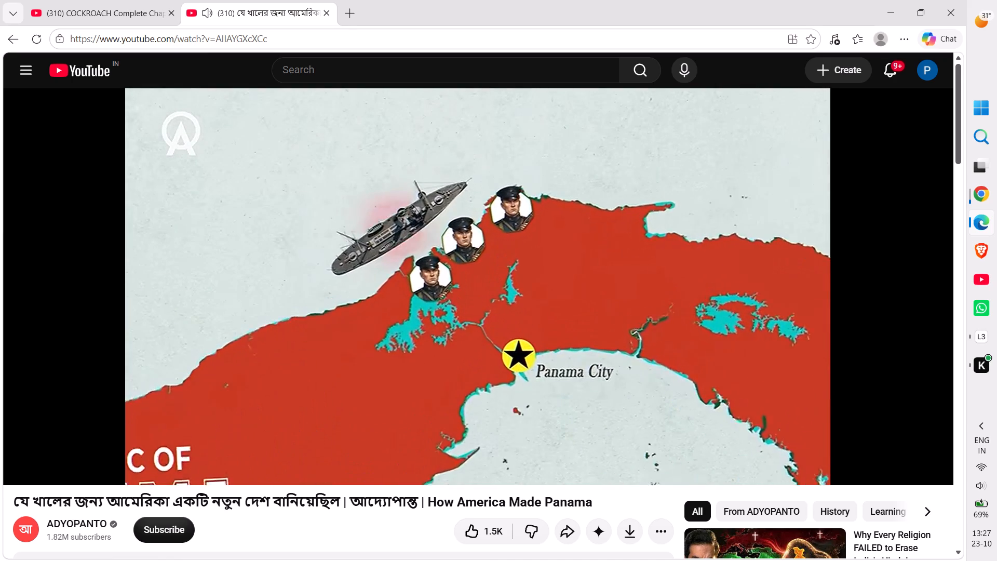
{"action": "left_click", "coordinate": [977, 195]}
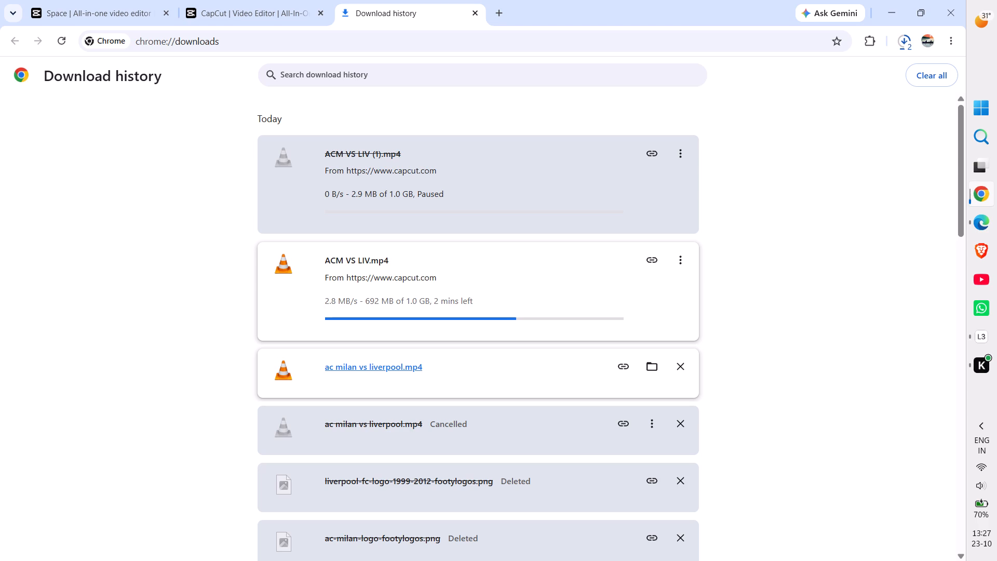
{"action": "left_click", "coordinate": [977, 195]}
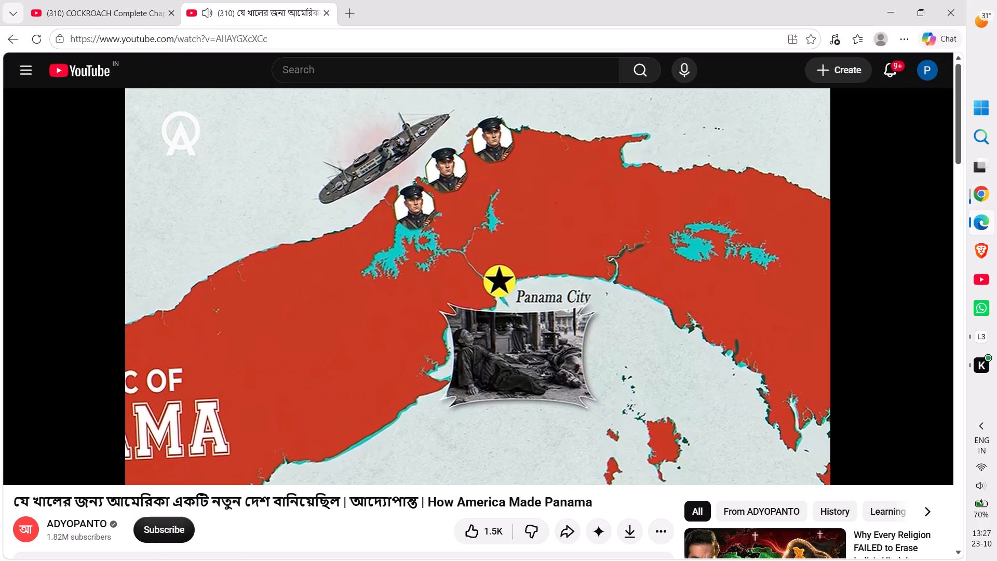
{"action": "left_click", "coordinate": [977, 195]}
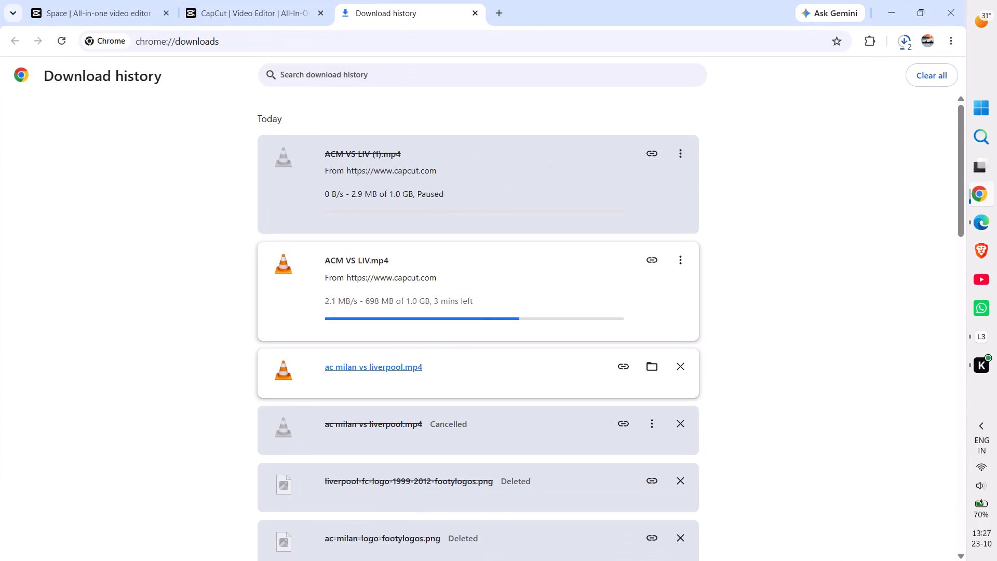
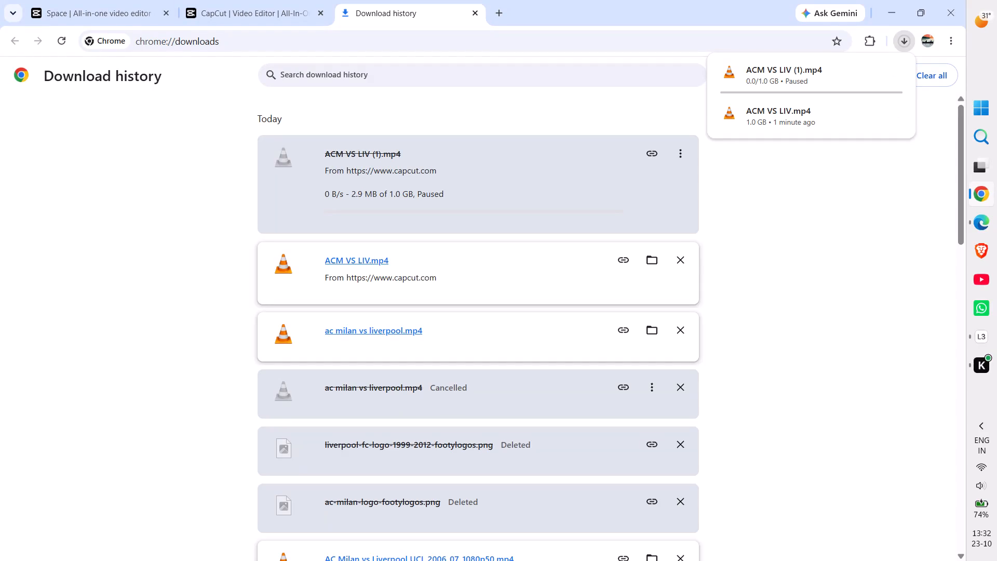
Close both CapCut tabs and the download history, exiting Chrome despite the paused duplicate download ACM VS LIV (1).mp4.
{"action": "left_click", "coordinate": [167, 14]}
{"action": "left_click", "coordinate": [167, 14]}
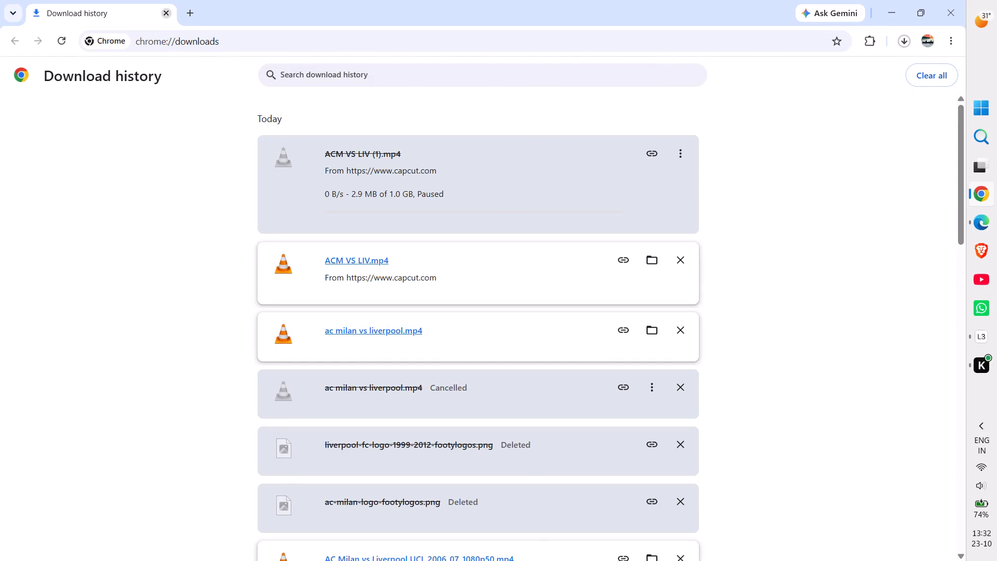
{"action": "left_click", "coordinate": [167, 14]}
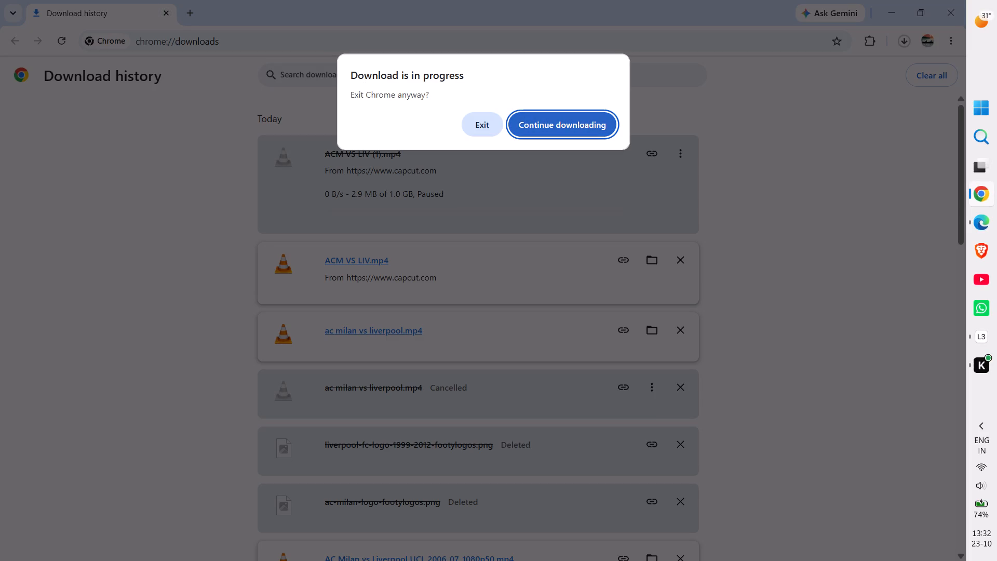
{"action": "left_click", "coordinate": [483, 124]}
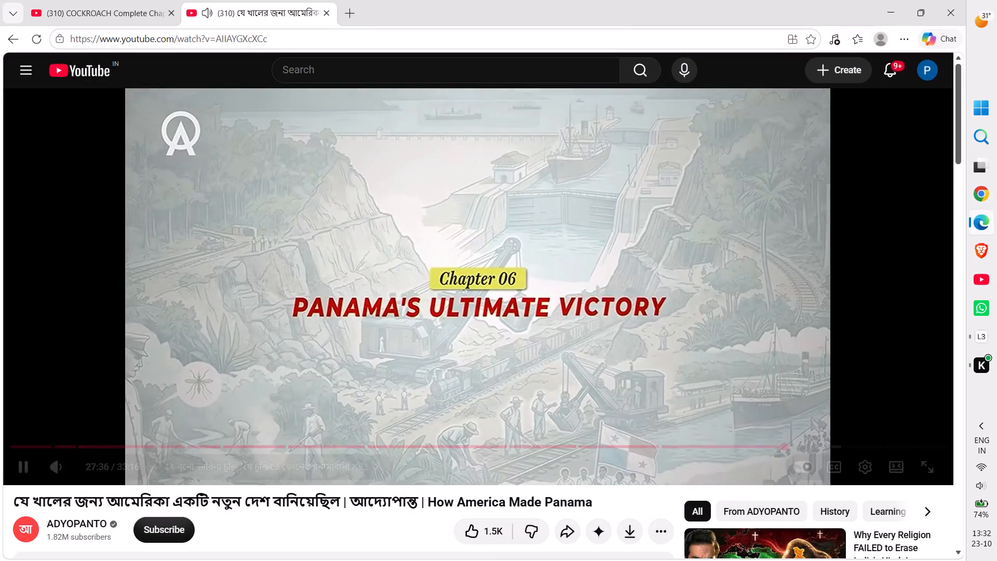
Minimize Edge, check the Downloads folder in File Explorer for the exported ACM VS LIV video, and close the folder window.
{"action": "left_click", "coordinate": [883, 12]}
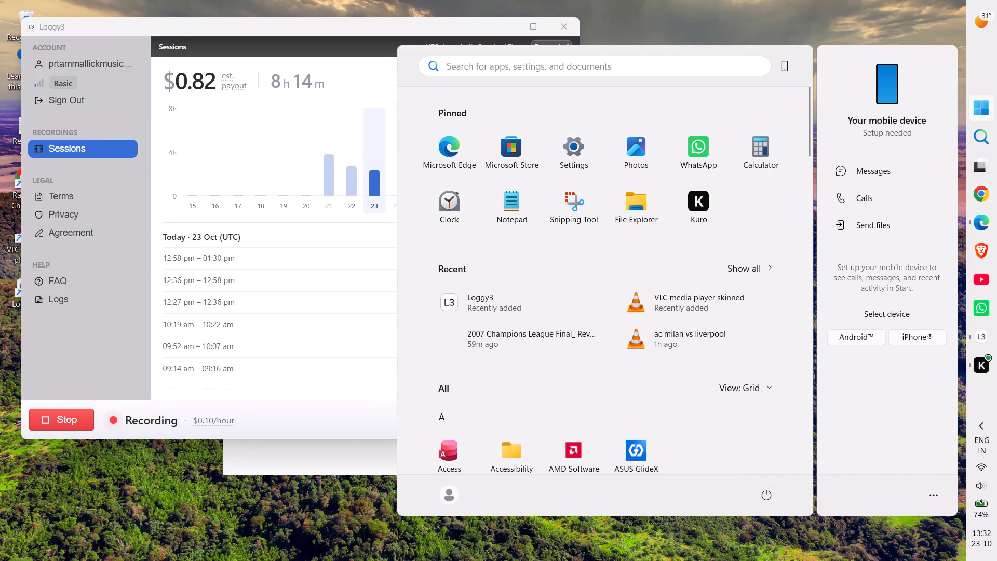
{"action": "left_click", "coordinate": [623, 201]}
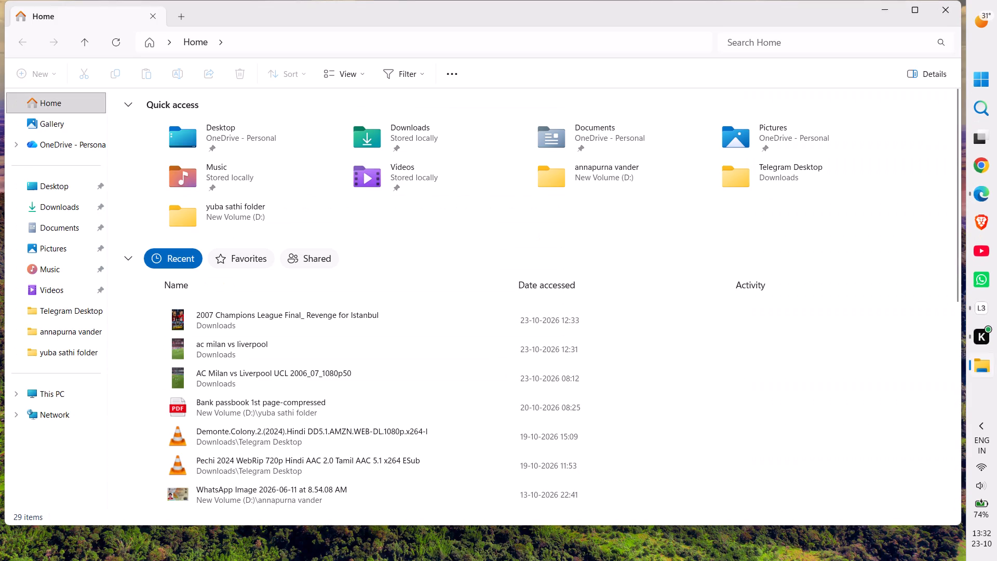
{"action": "left_click", "coordinate": [63, 205]}
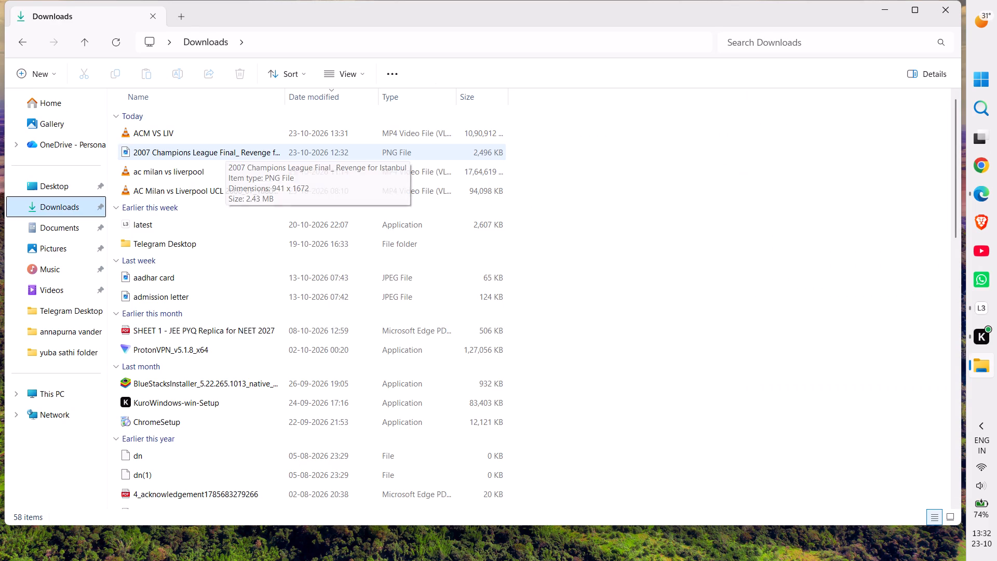
{"action": "left_click", "coordinate": [152, 15]}
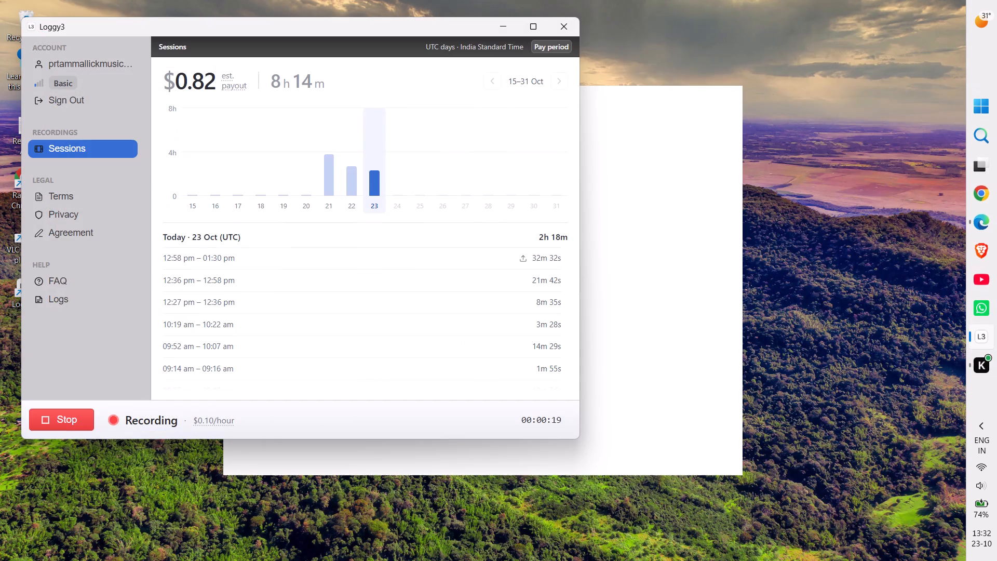
Relaunch Chrome and open a browser window with a user profile.
{"action": "left_click", "coordinate": [980, 185]}
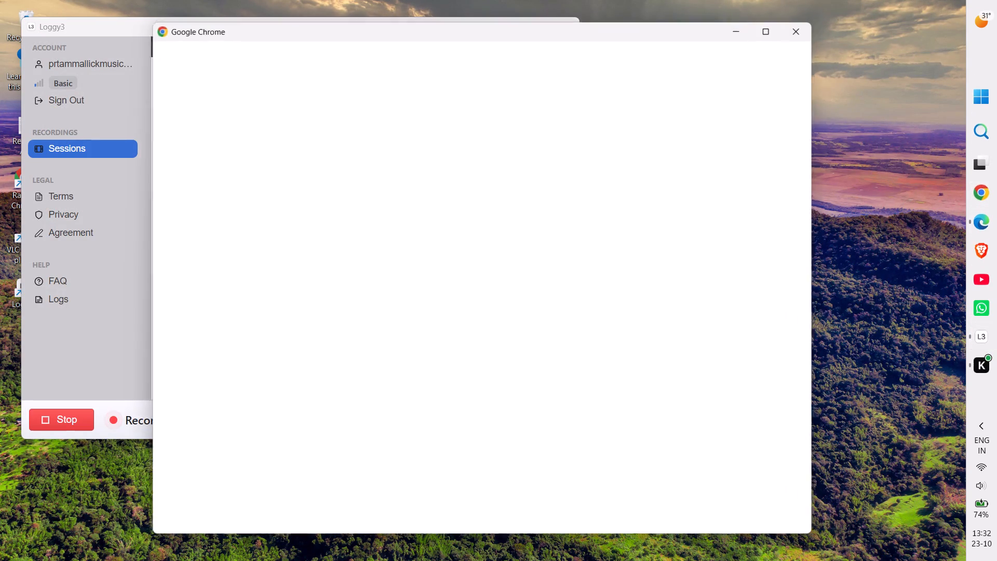
{"action": "left_click", "coordinate": [317, 340]}
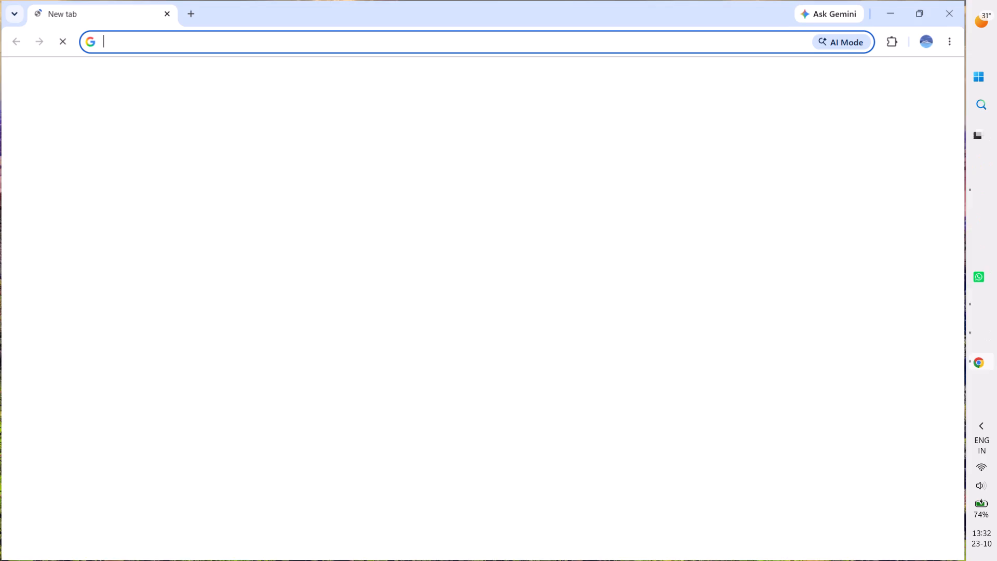